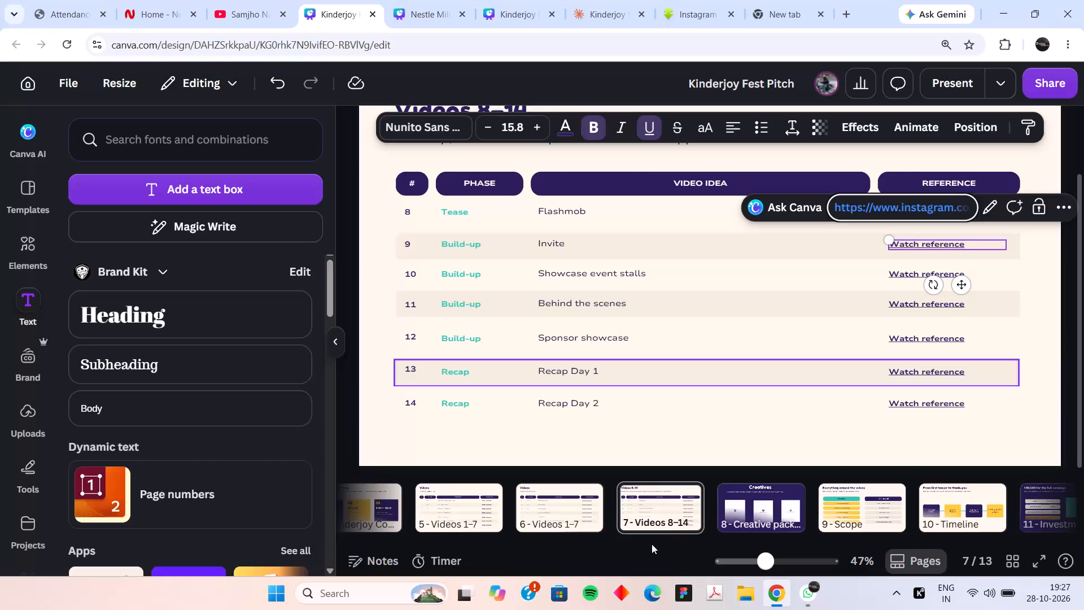
Open page 6, the Videos 1–7 table.
left_click(546, 503)
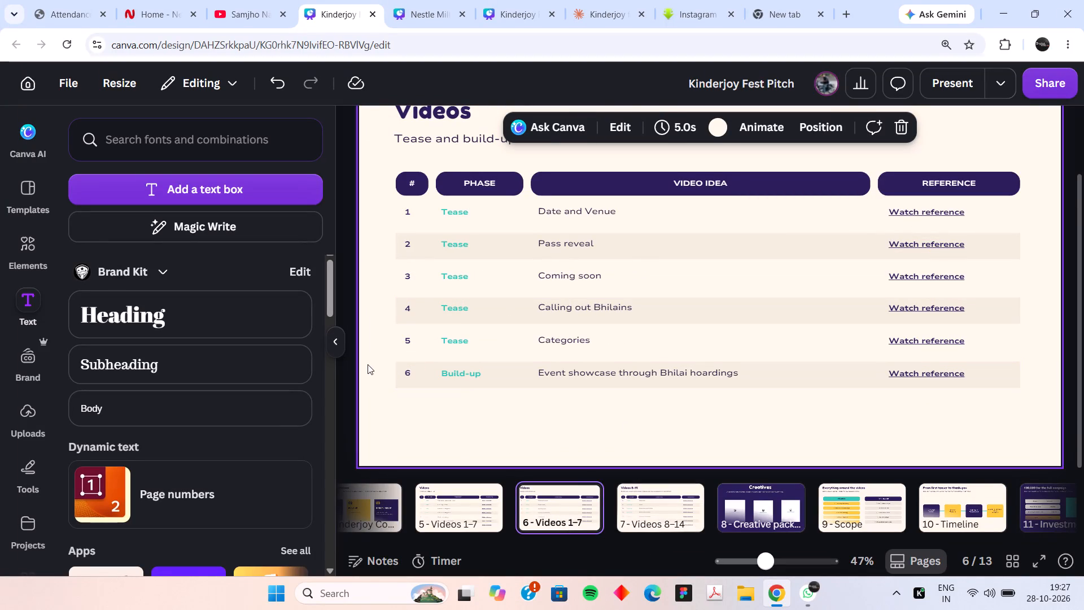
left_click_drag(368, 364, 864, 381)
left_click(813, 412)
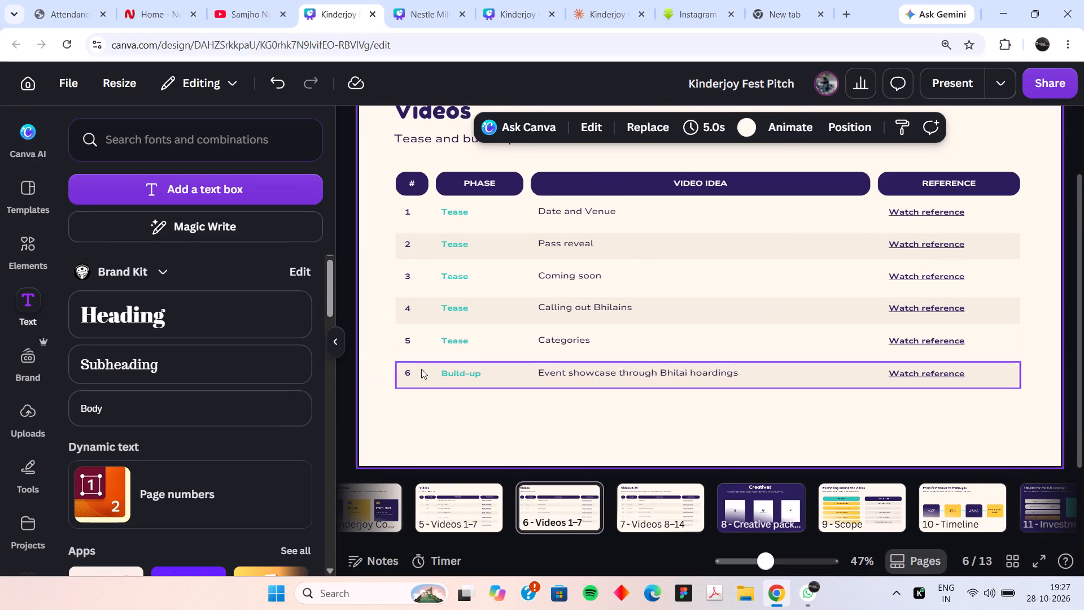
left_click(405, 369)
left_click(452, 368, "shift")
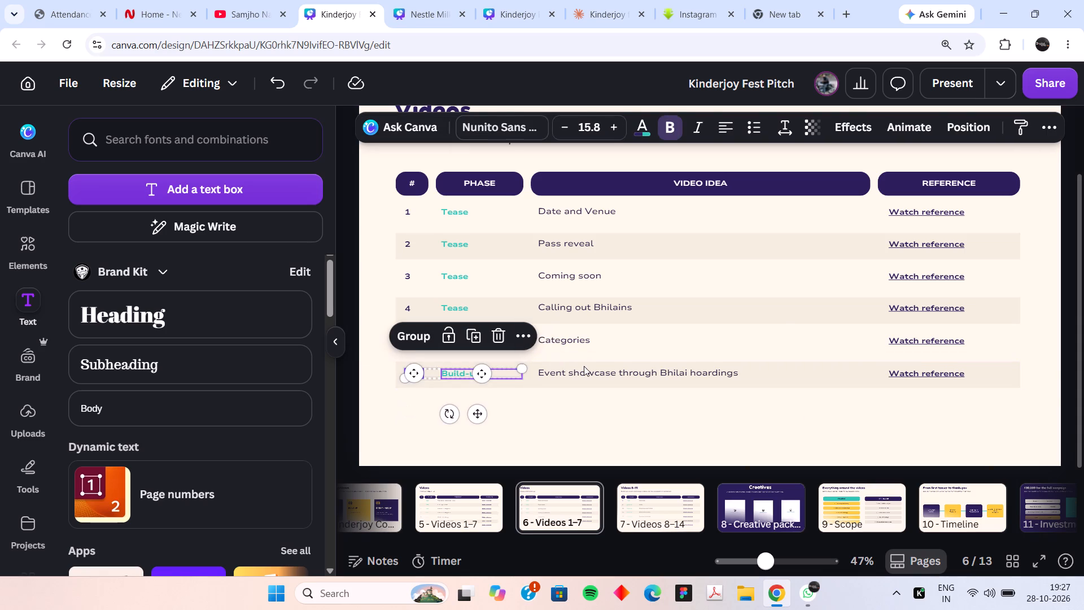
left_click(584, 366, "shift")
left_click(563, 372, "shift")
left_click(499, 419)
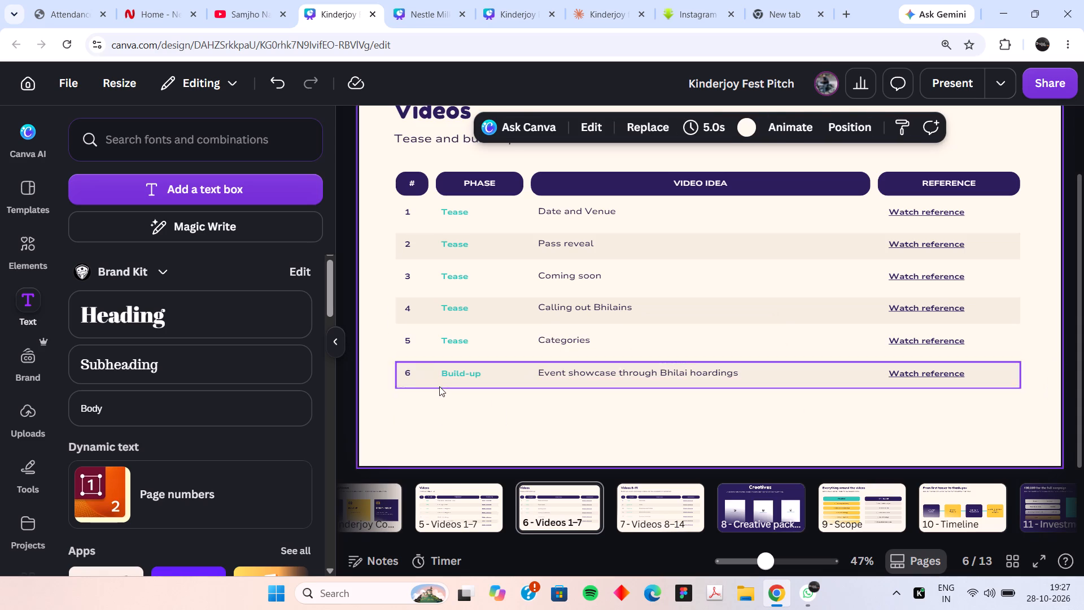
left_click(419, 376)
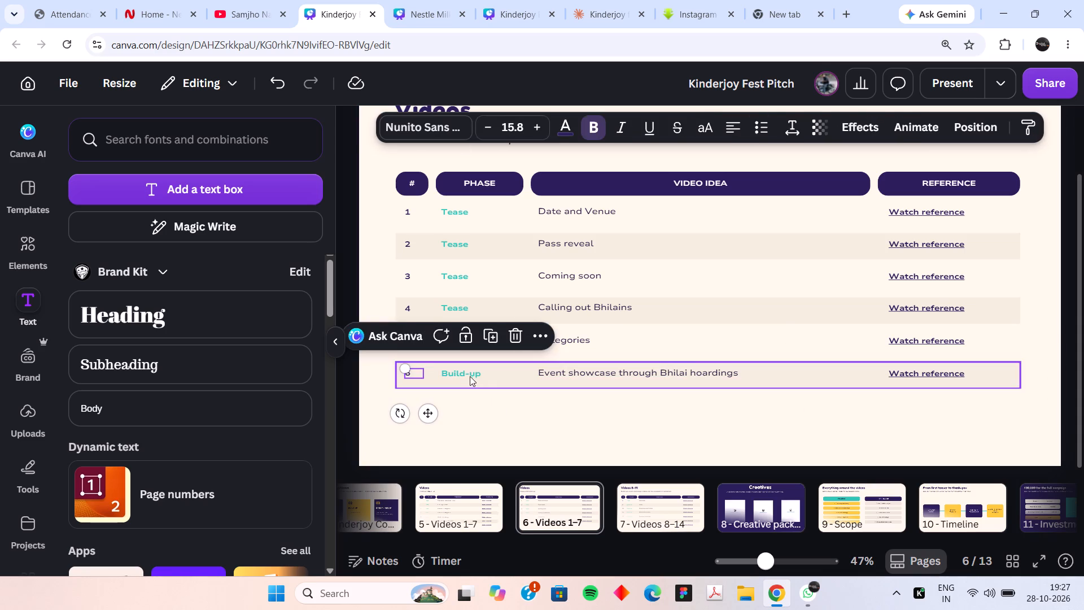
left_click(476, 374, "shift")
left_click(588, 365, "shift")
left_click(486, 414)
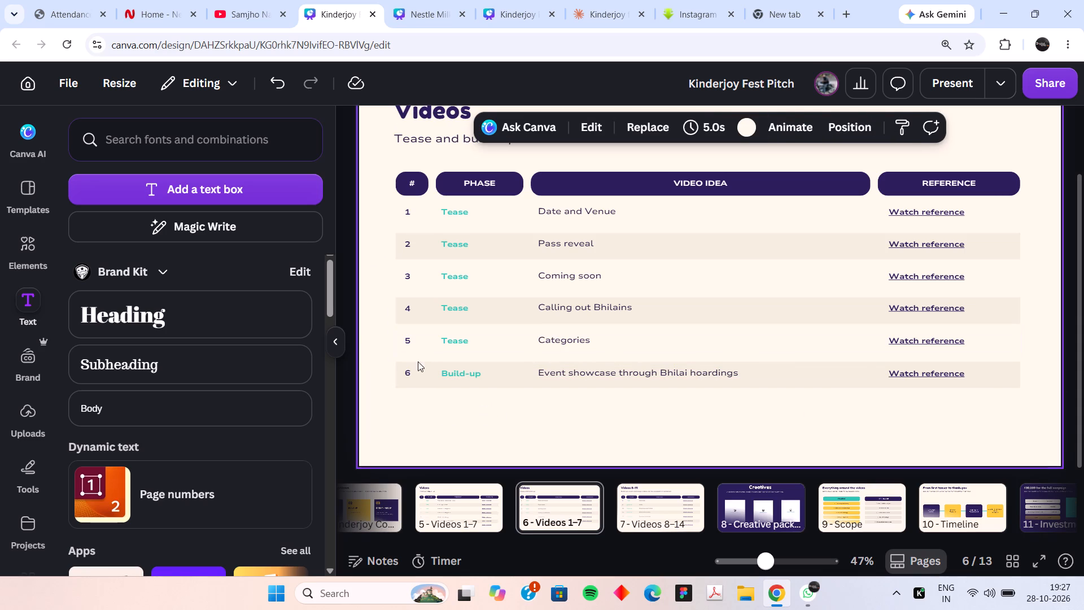
Duplicate row 6's number, phase, video idea and reference texts and place the copies directly below, aligned with the table columns.
left_click(412, 373)
left_click(465, 374, "shift")
left_click(554, 369, "shift")
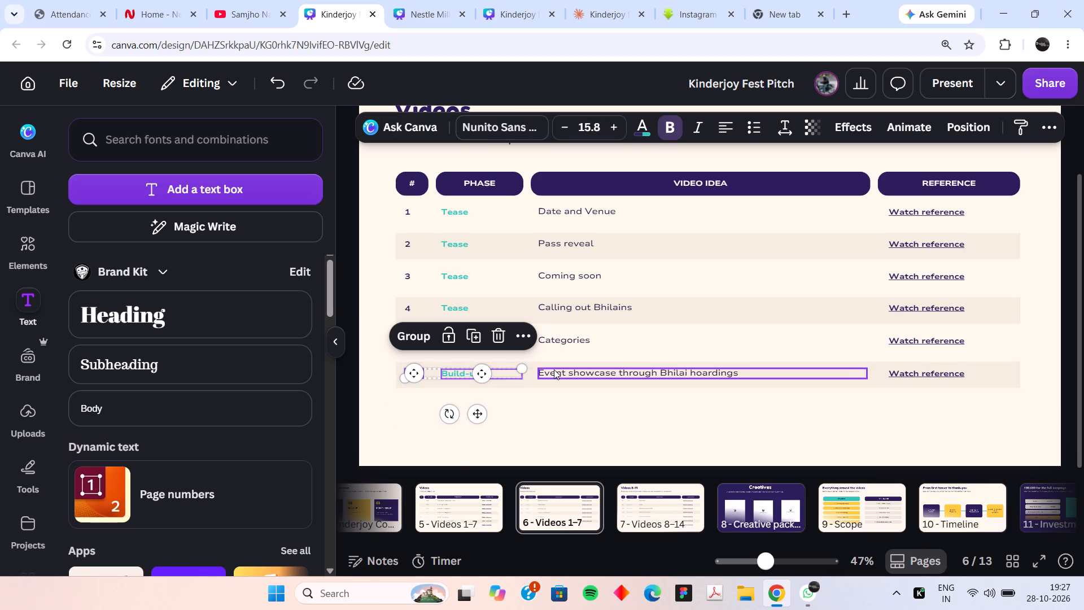
left_click(899, 374, "shift")
key("ctrl+d")
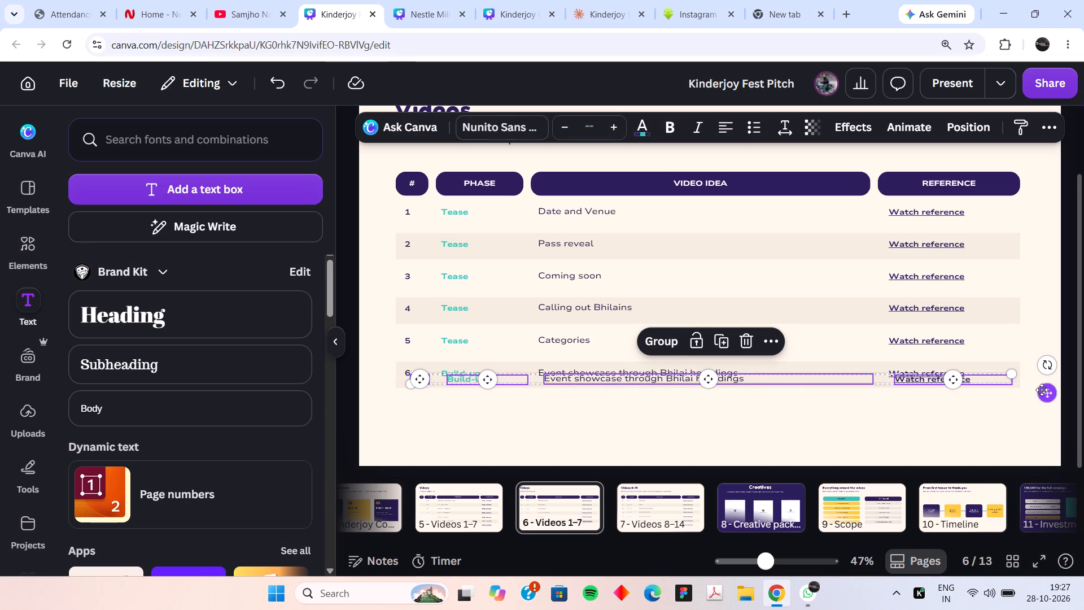
left_click_drag(1042, 390, 1036, 418)
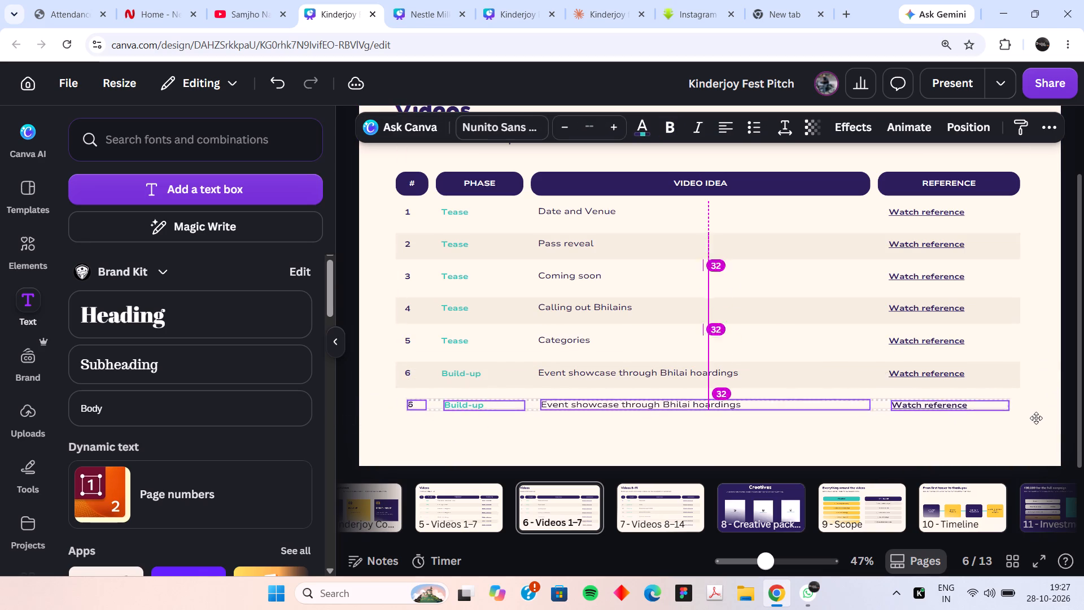
left_click_drag(1036, 418, 1036, 414)
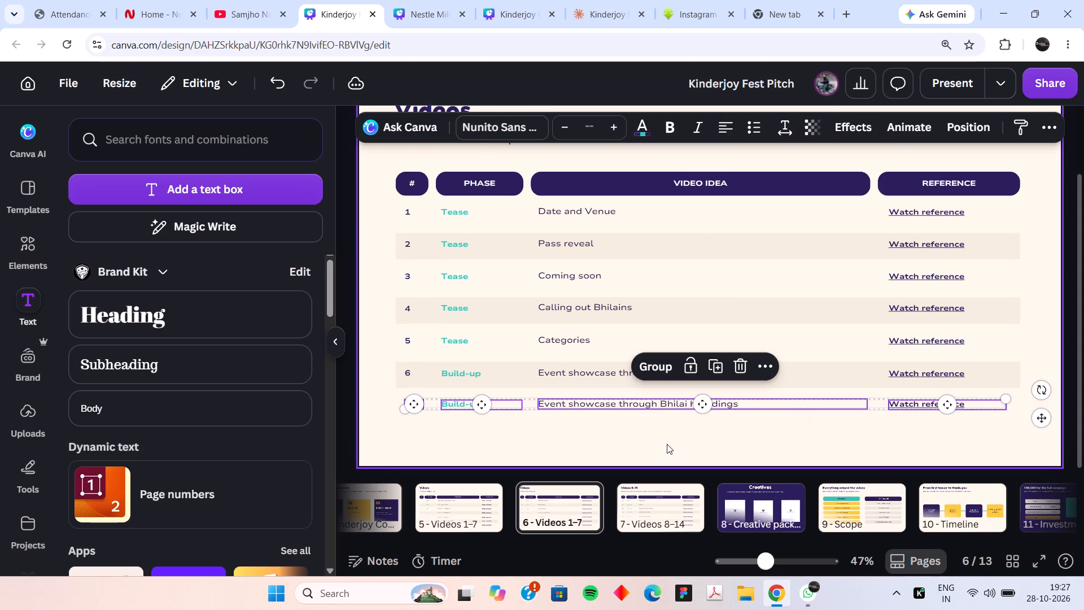
left_click(665, 445)
Change the number of the duplicated bottom row to 7.
double_click(412, 406)
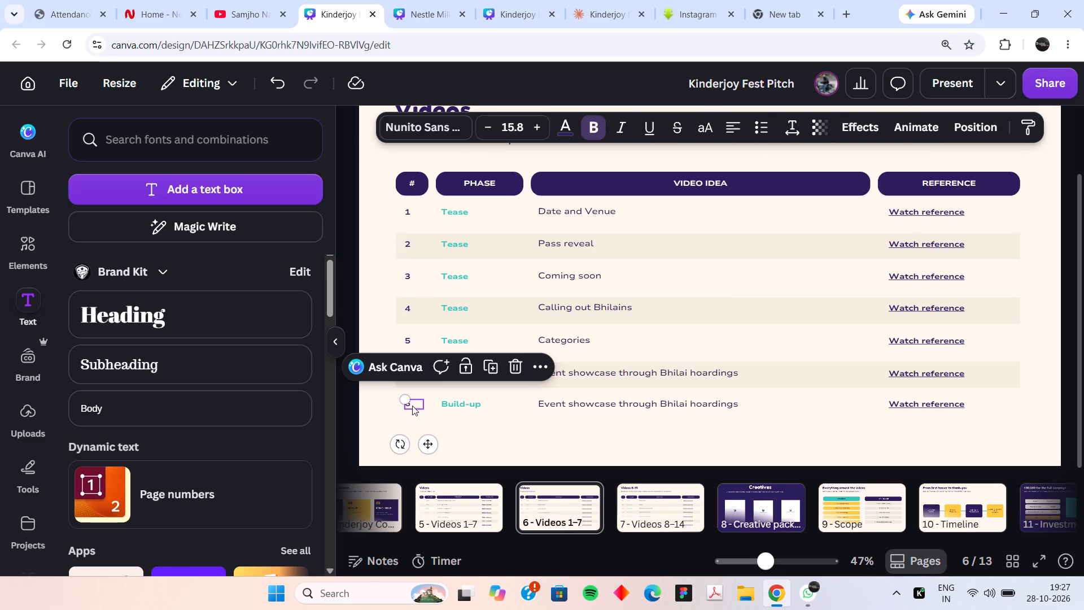
key("7")
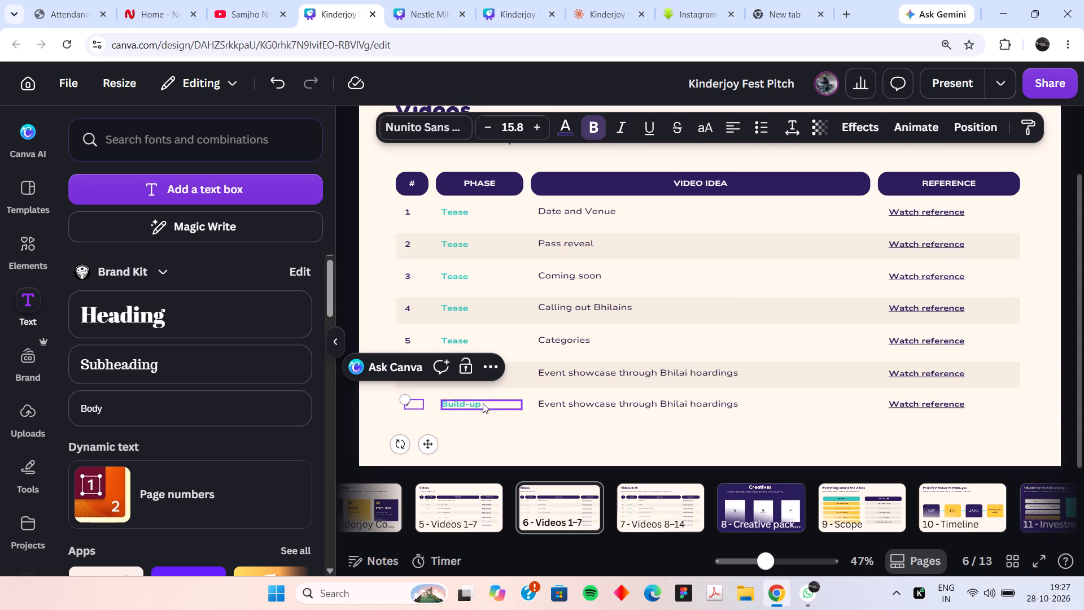
left_click(476, 422)
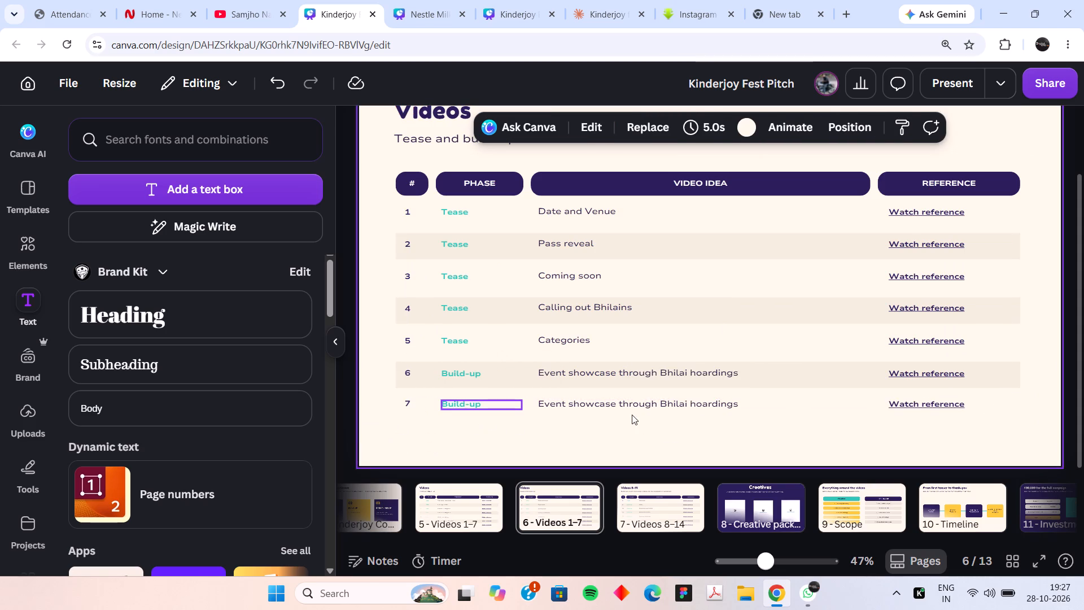
Replace row 7's video idea text with new text beginning "Theme dro".
double_click(626, 408)
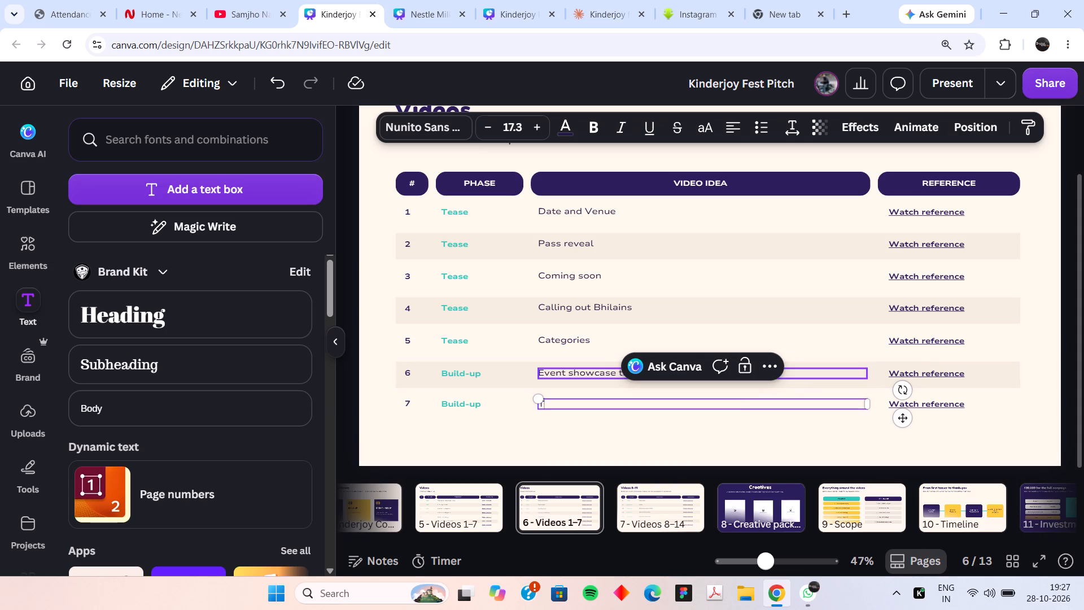
type("heme dro")
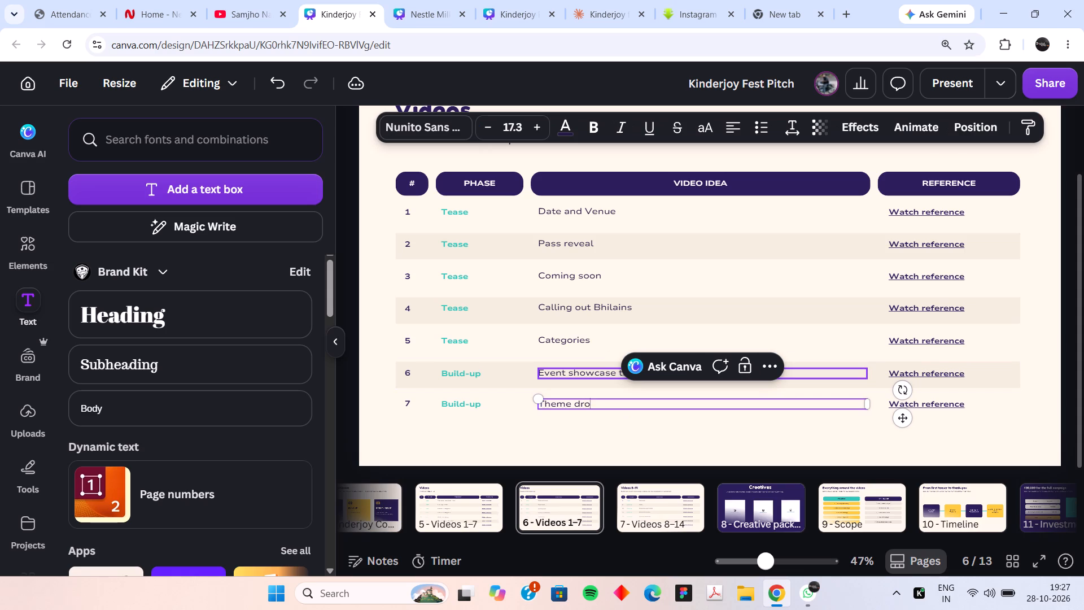
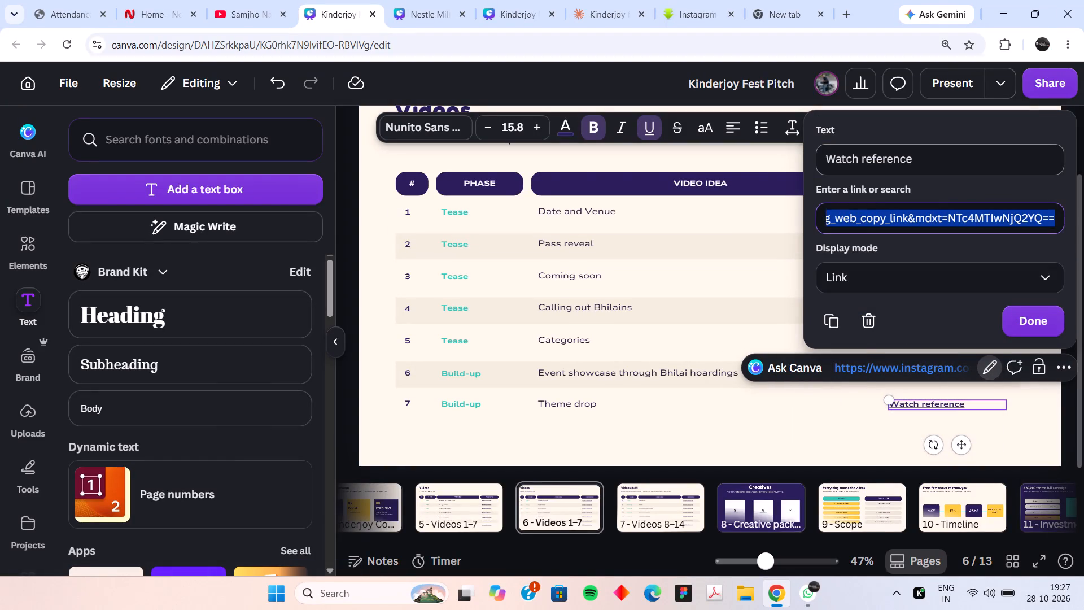
Replace the link on row 7's Watch reference text with the copied Instagram reel link containing DRwnmydk4Uz.
right_click(868, 211)
left_click(681, 298)
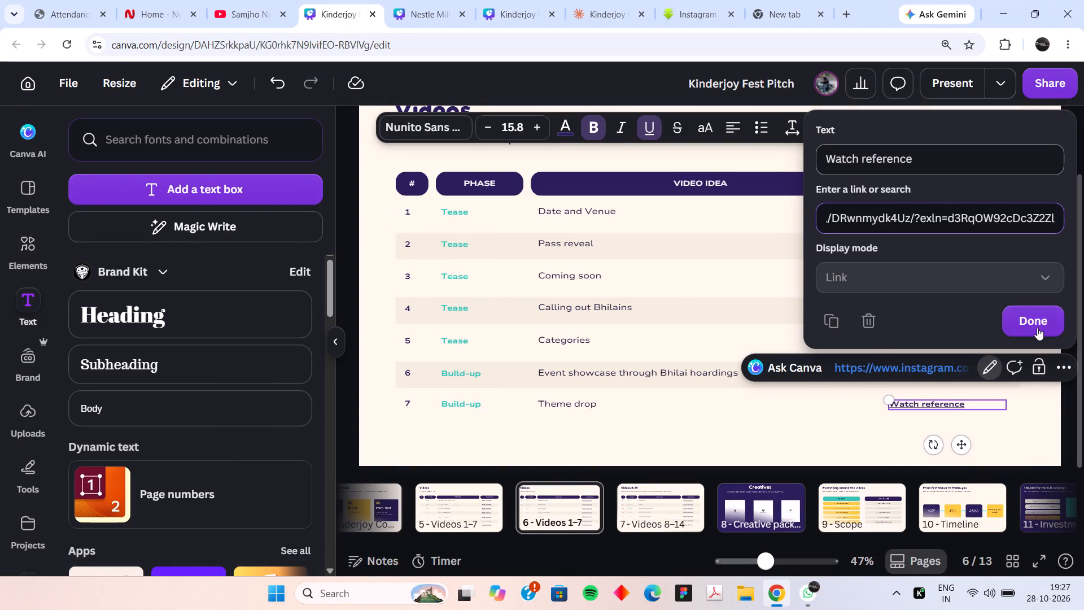
left_click(1028, 329)
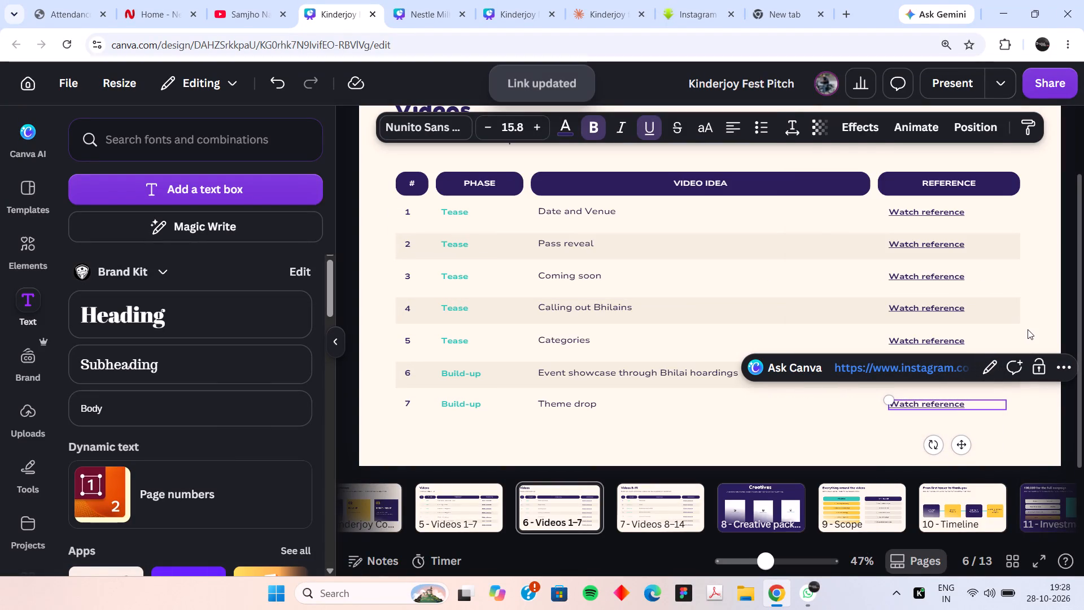
Open row 7's reference link to check its Instagram destination, and return to the Kinderjoy Fest Pitch design.
left_click(924, 364)
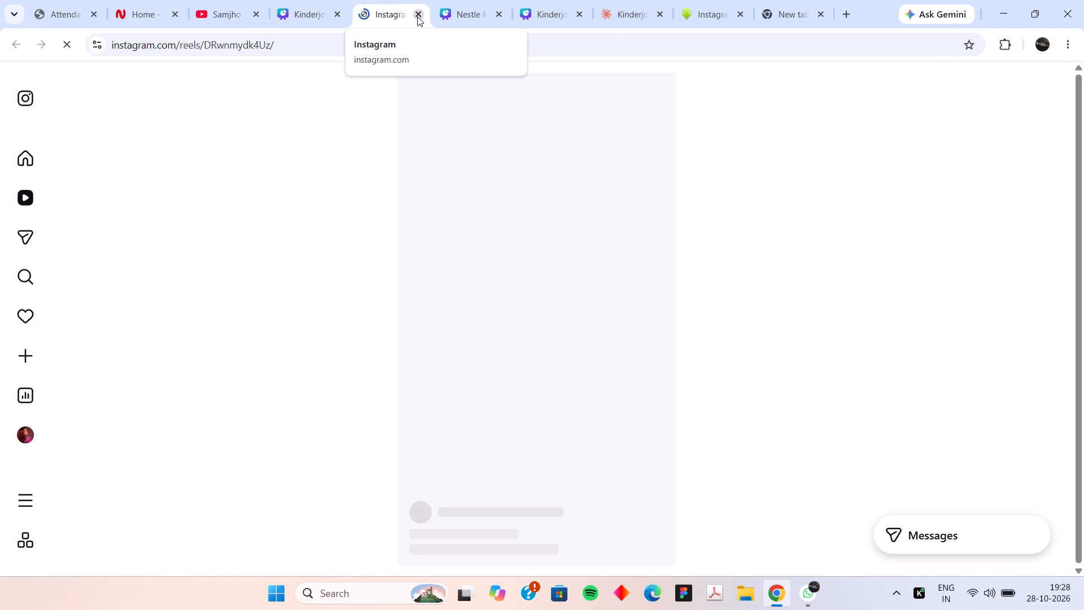
left_click(417, 16)
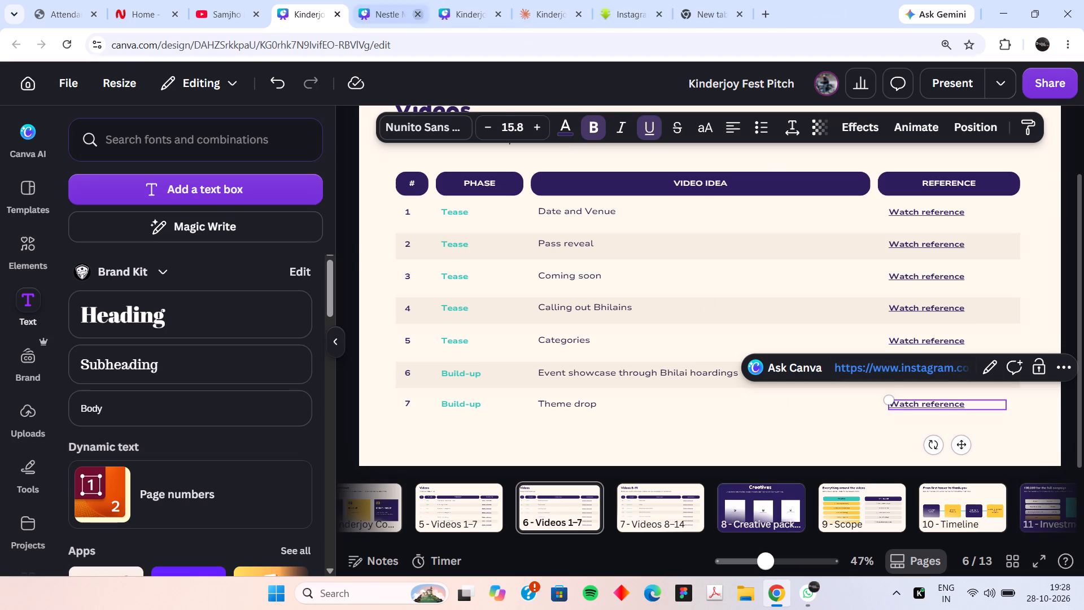
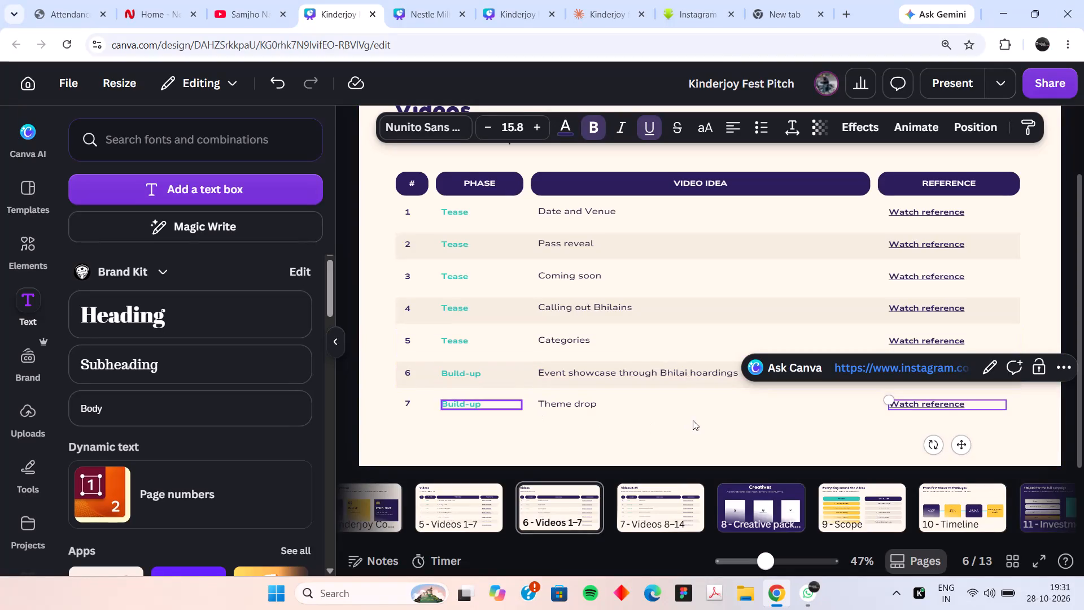
Open page 7, the Videos 8–14 table.
left_click(672, 496)
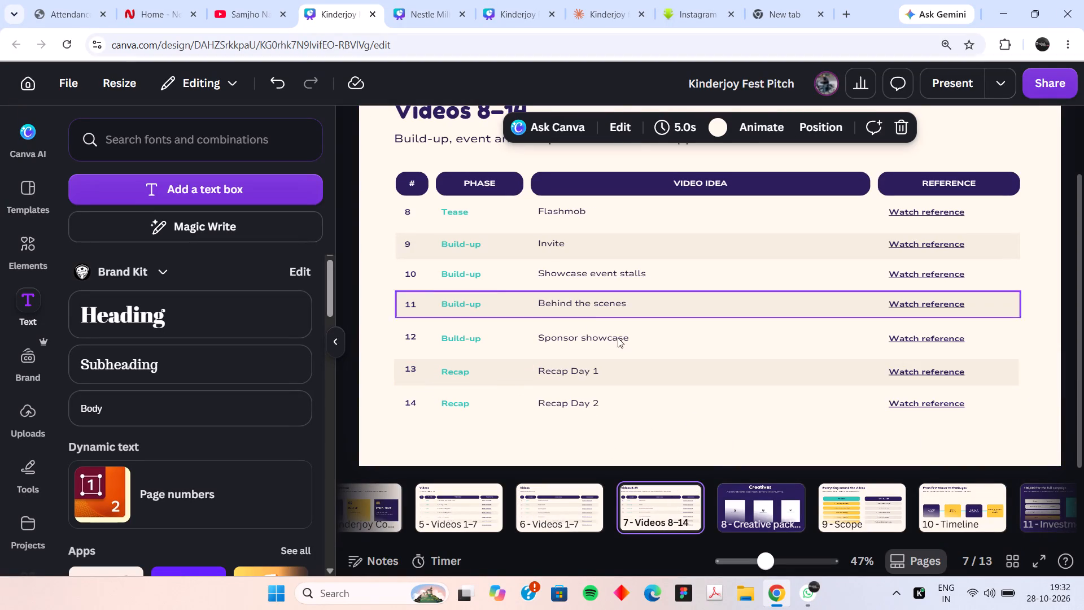
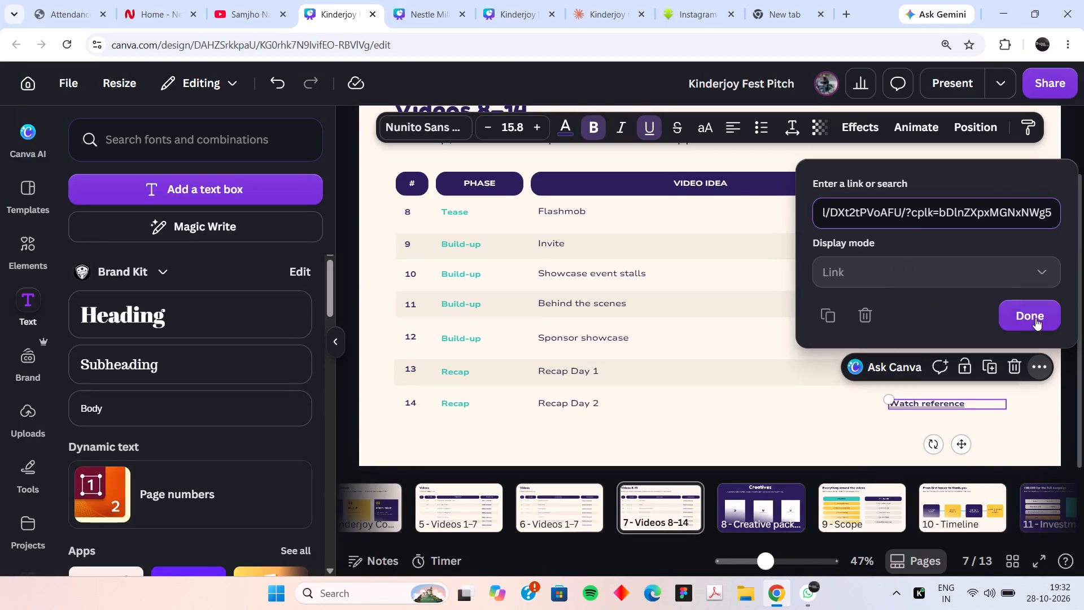
Apply the Instagram reel link instagram.com/reel/DXt2tPVoAFU to row 14's "Watch reference" text in the Videos 8–14 table.
left_click(1040, 321)
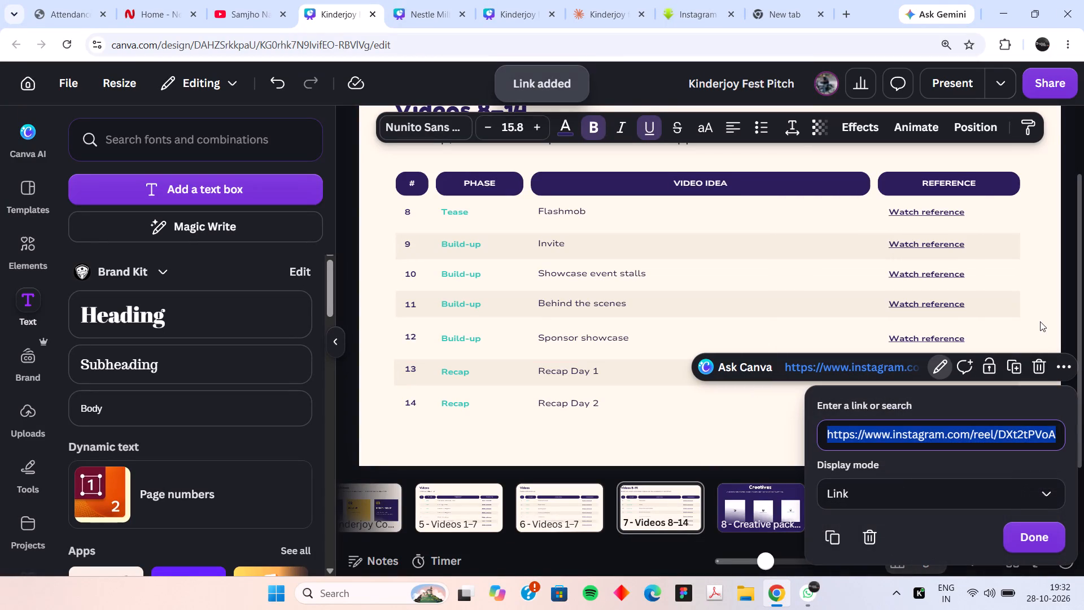
left_click(1024, 526)
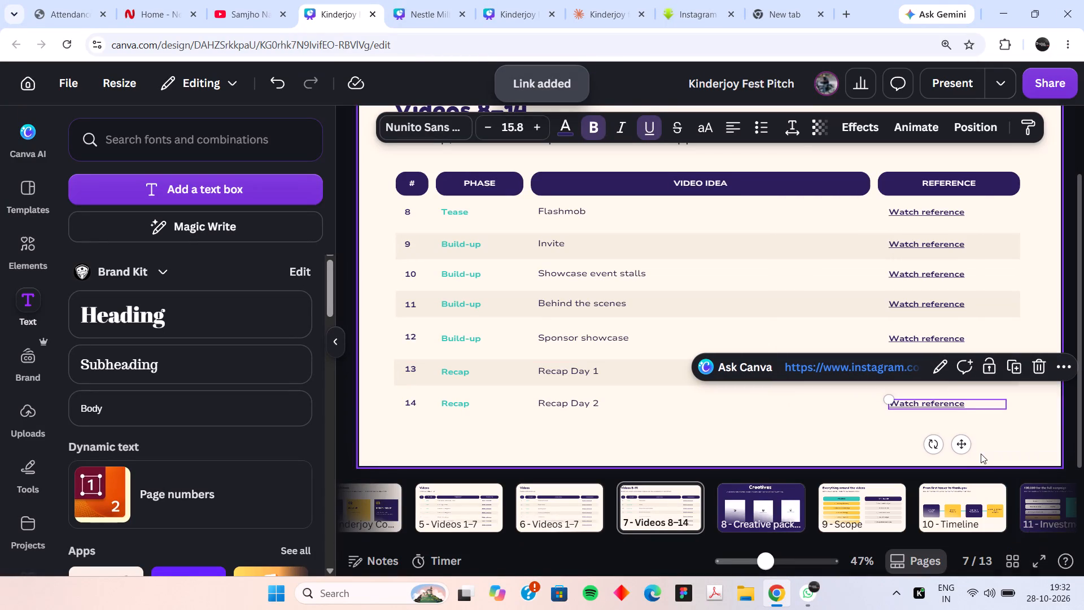
Test row 14's reference link by opening the Instagram reel, and return to the pitch design.
left_click(841, 364)
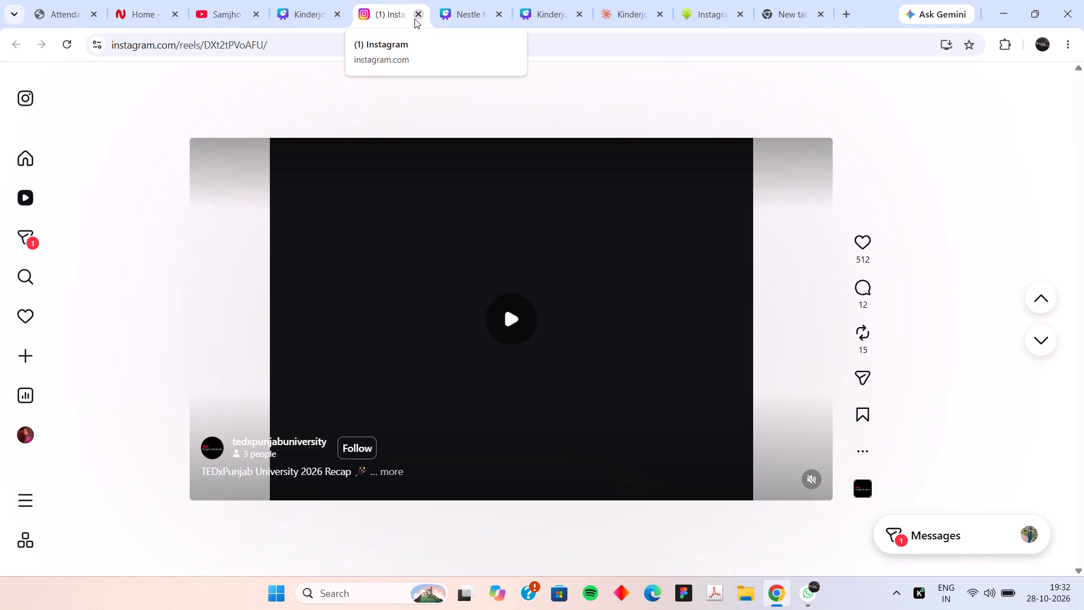
left_click(417, 22)
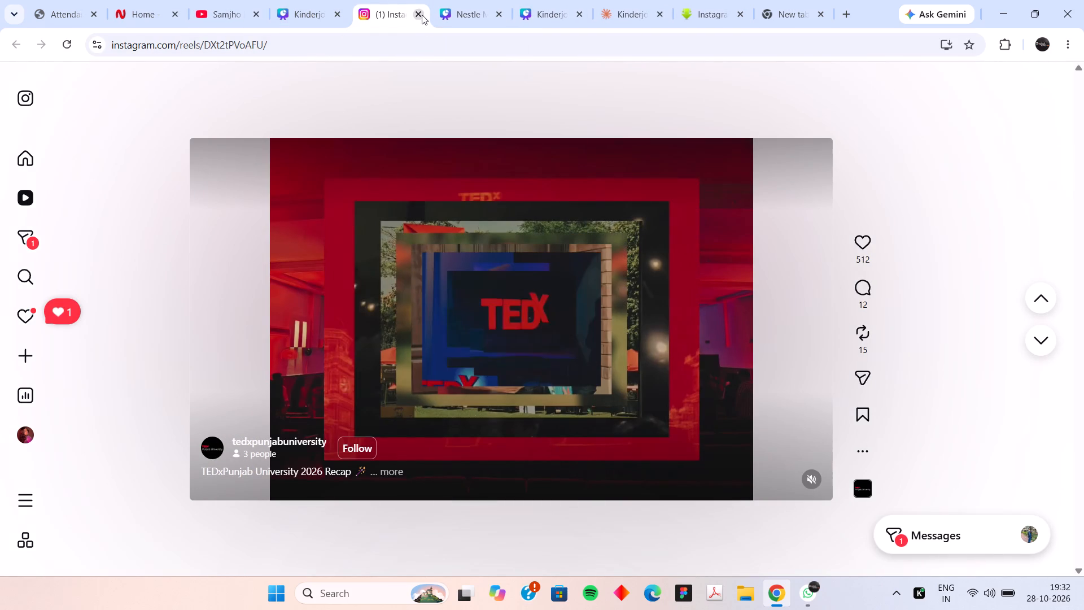
left_click(422, 15)
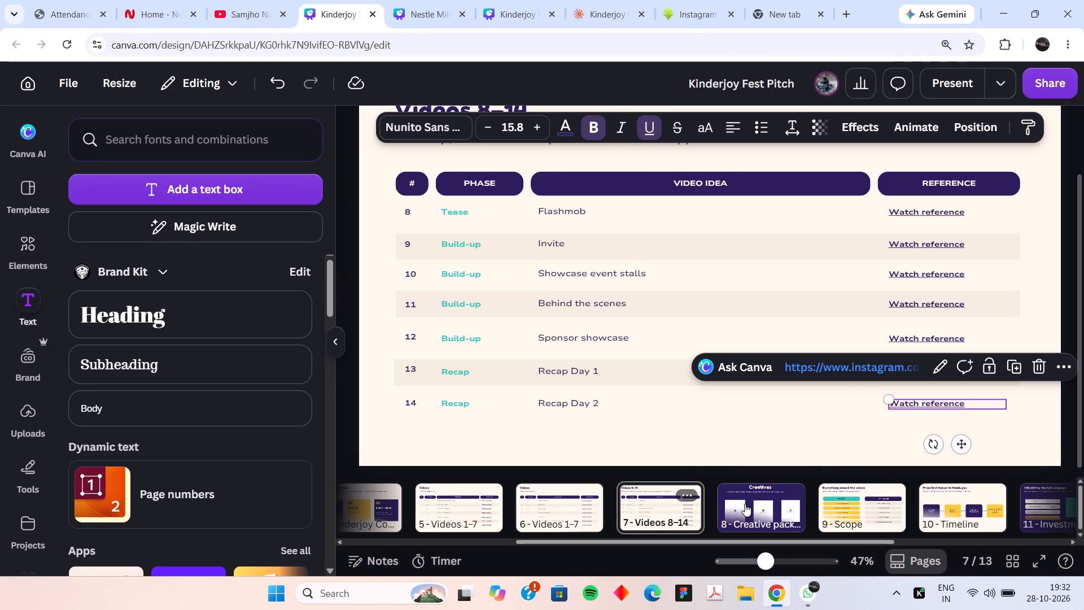
Review page 8, the Creatives page, and page 9, the Scope page with its included and not included lists.
left_click(745, 504)
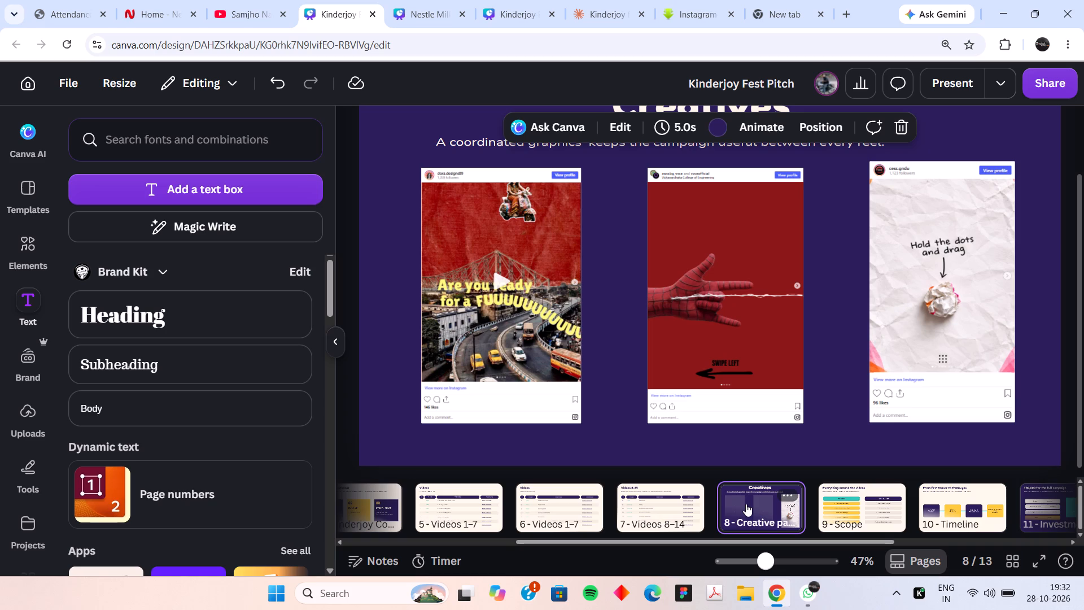
left_click(865, 508)
scroll(1012, 1, "up", 1)
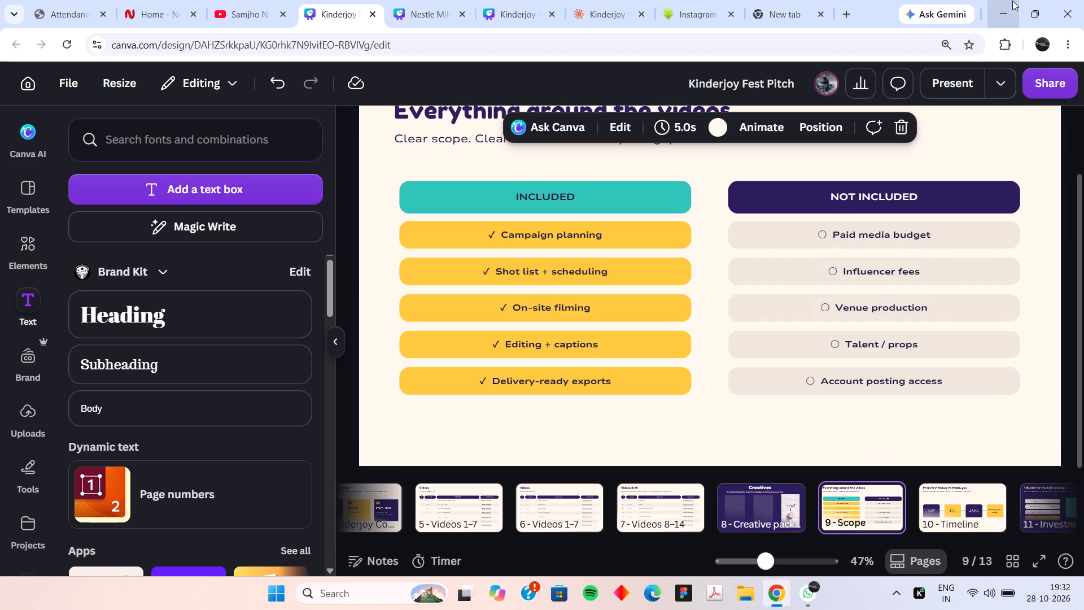
Shorten the second item in the Scope page's Included column to "Shot list".
scroll(1012, 1, "up", 1)
scroll(436, 129, "up", 1)
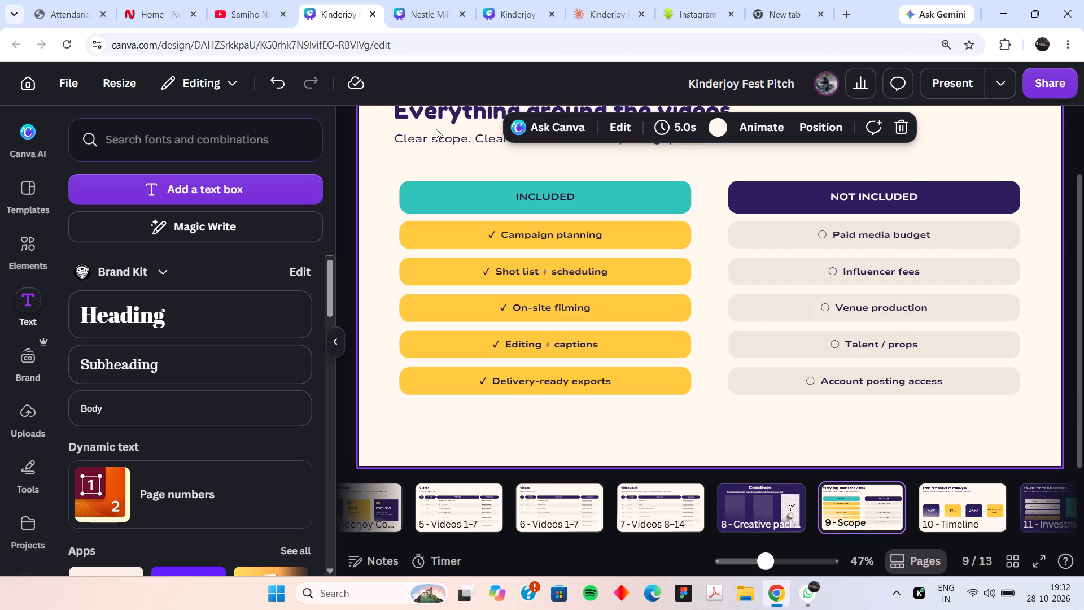
scroll(436, 129, "up", 1)
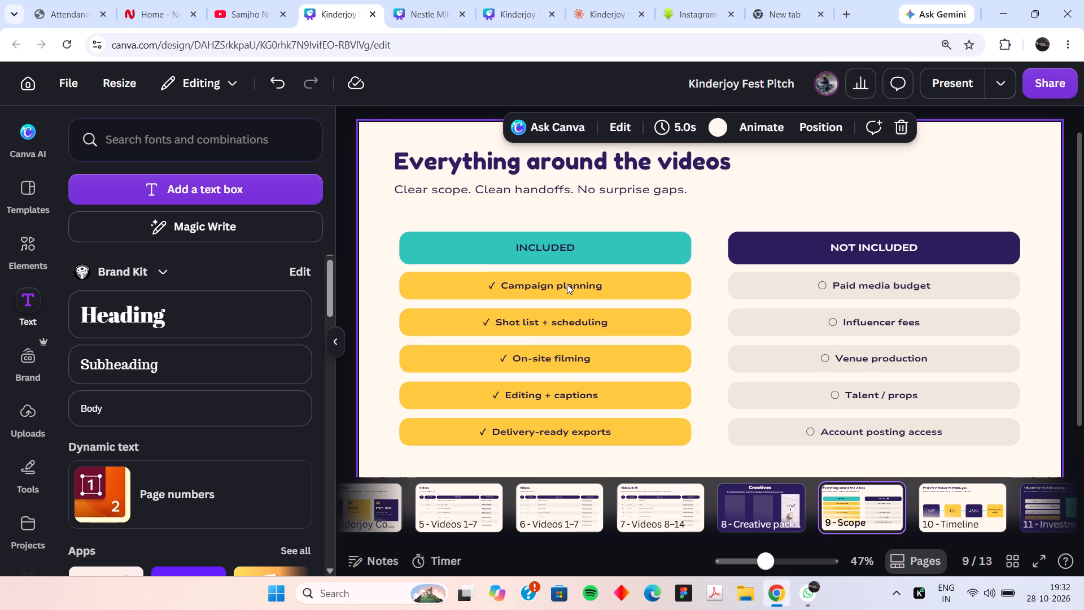
double_click(548, 320)
left_click(612, 326)
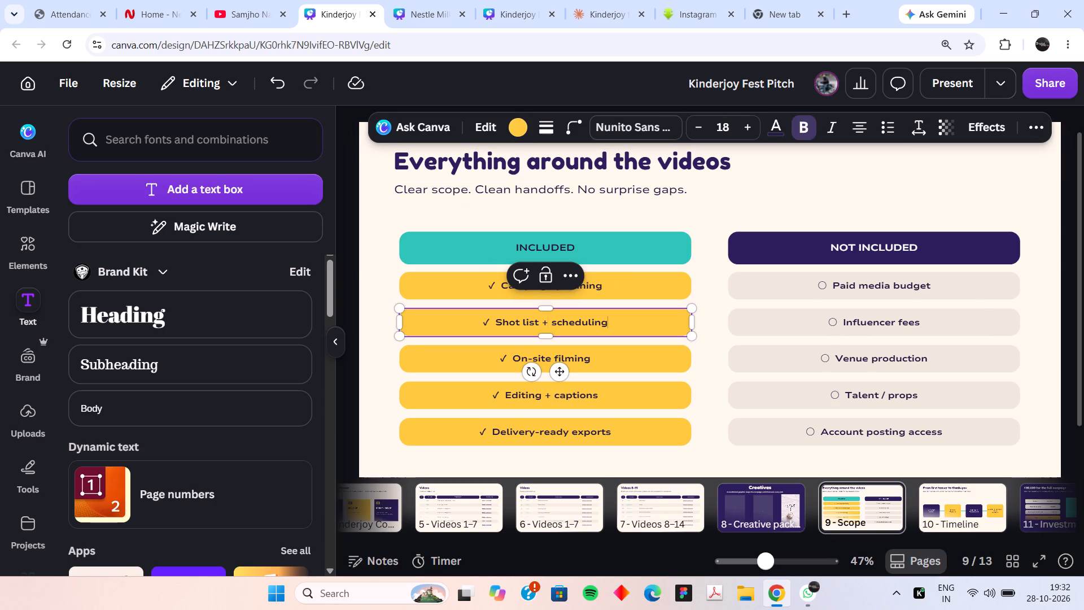
key("BackSpace")
key("BackSpace")
key("BackSpace")
key("BackSpace")
key("BackSpace")
key("BackSpace")
key("BackSpace")
key("BackSpace")
key("BackSpace")
key("BackSpace")
key("BackSpace")
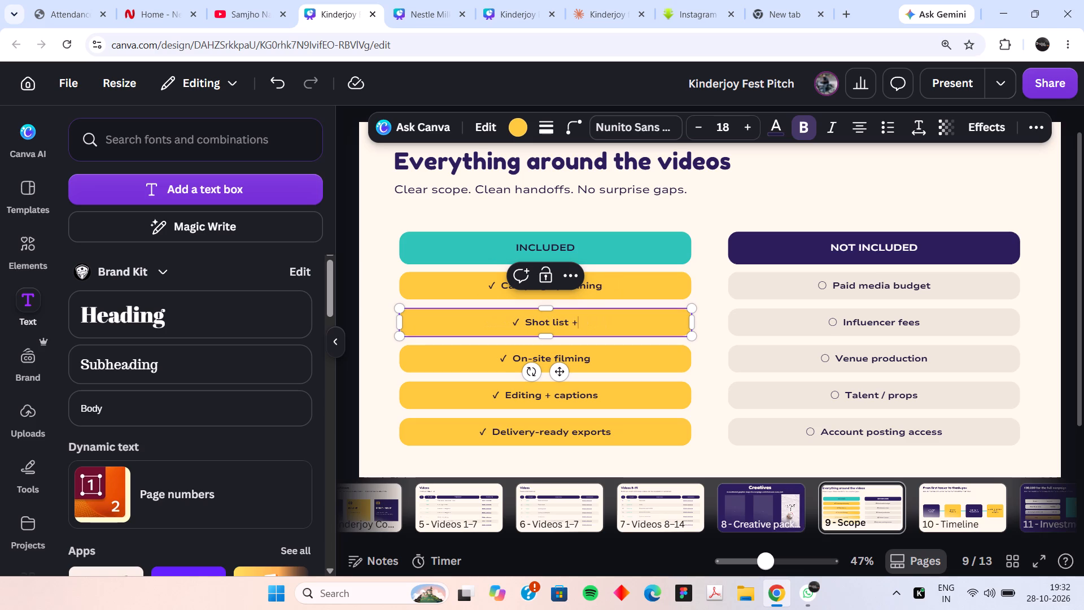
key("BackSpace")
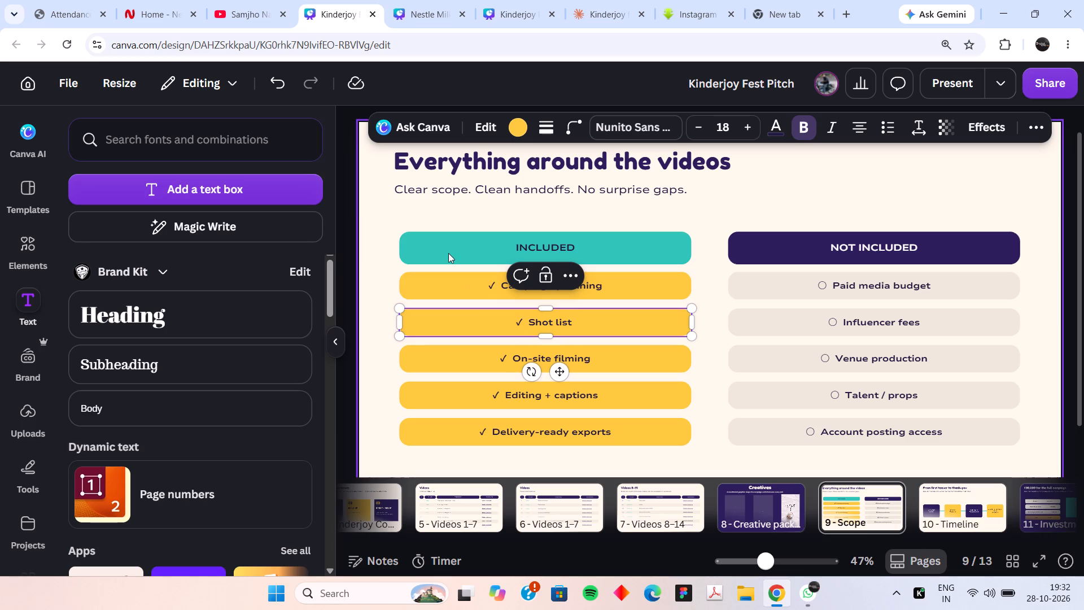
left_click(359, 207)
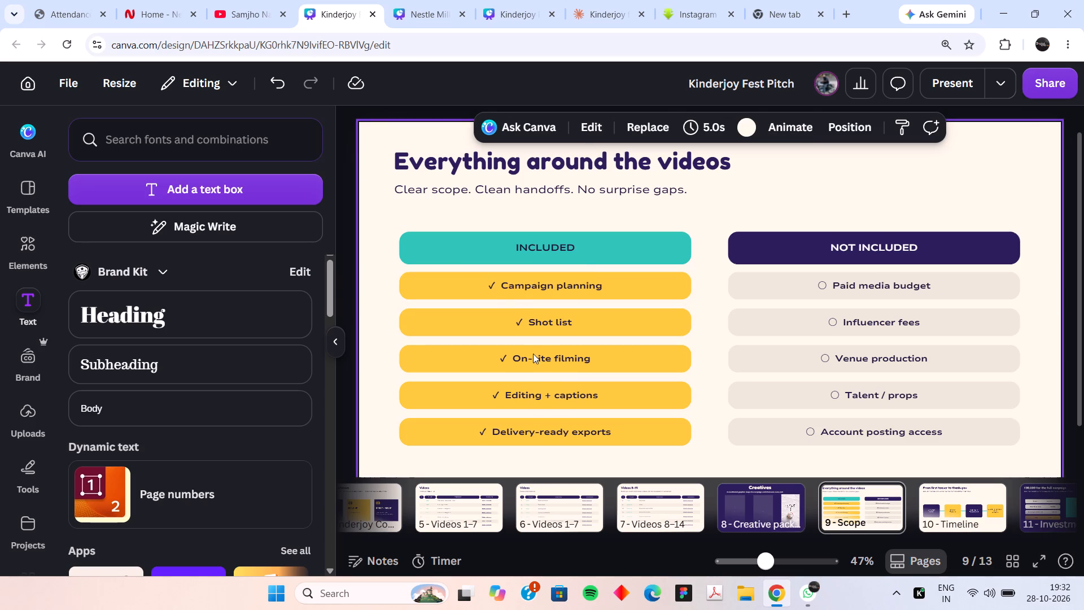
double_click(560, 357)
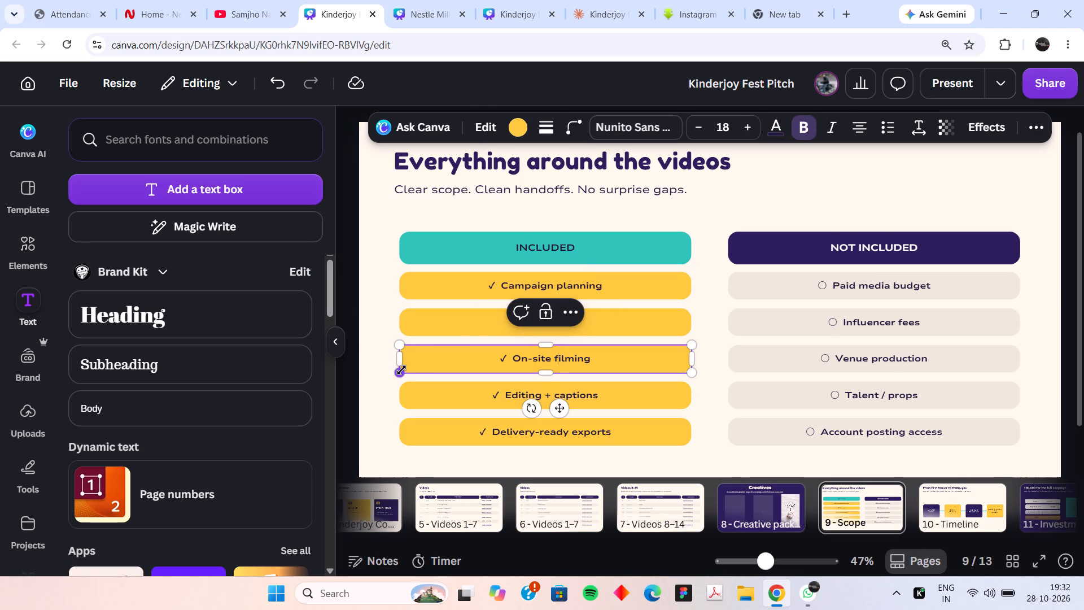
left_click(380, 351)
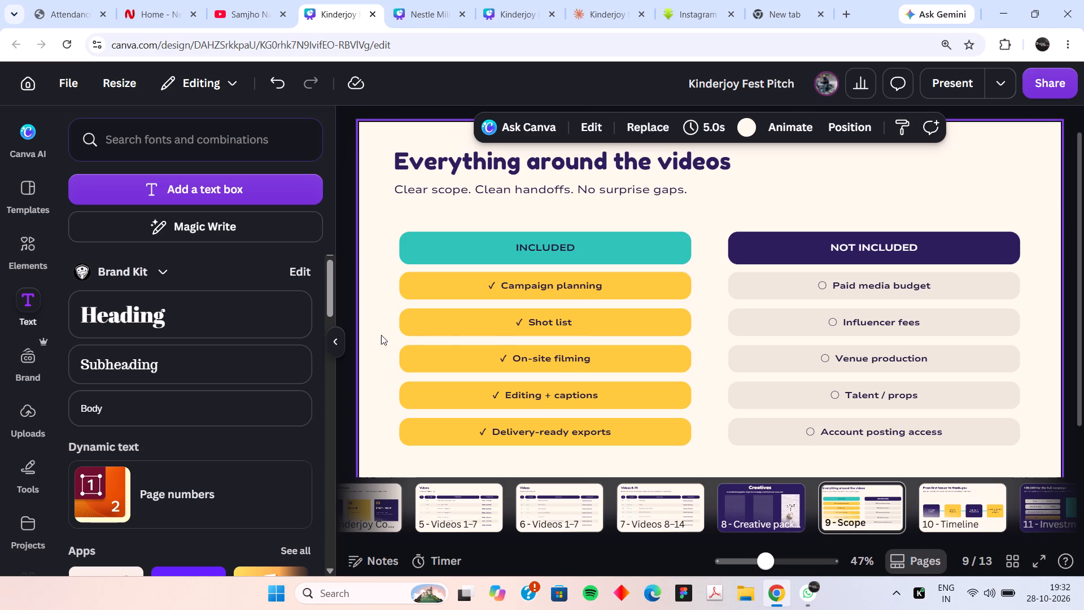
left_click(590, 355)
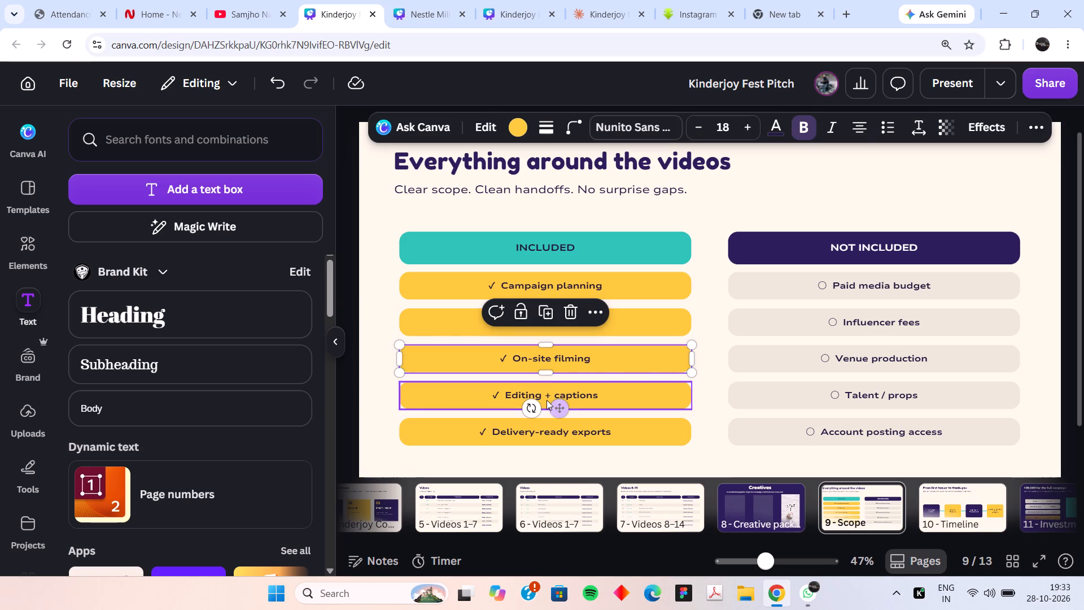
Shorten the fourth item in the Included column to "Editing".
left_click(548, 393)
left_click(557, 392)
left_click(574, 392)
left_click(598, 392)
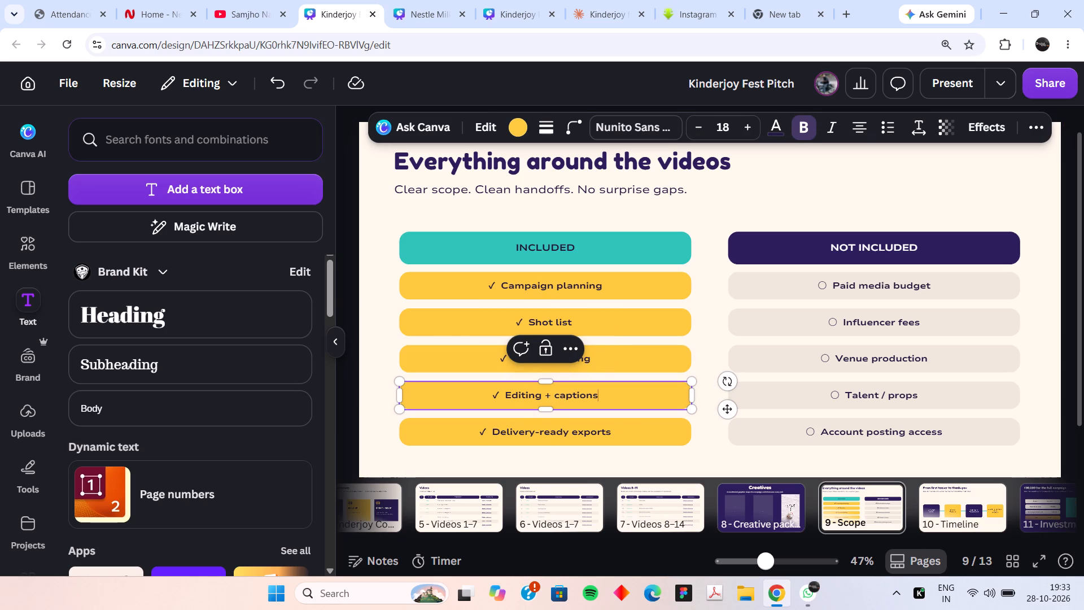
key("BackSpace")
key("BackSpace")
key("BackSpace")
key("BackSpace")
key("BackSpace")
key("BackSpace")
key("BackSpace")
key("BackSpace")
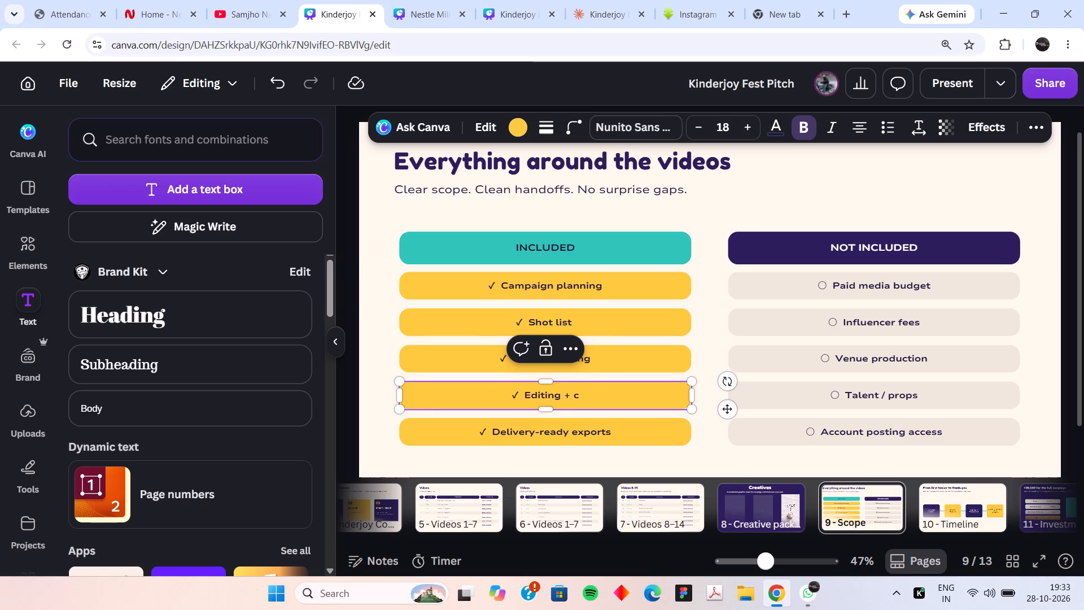
key("BackSpace")
key("BackSpace")
key("BackSpace")
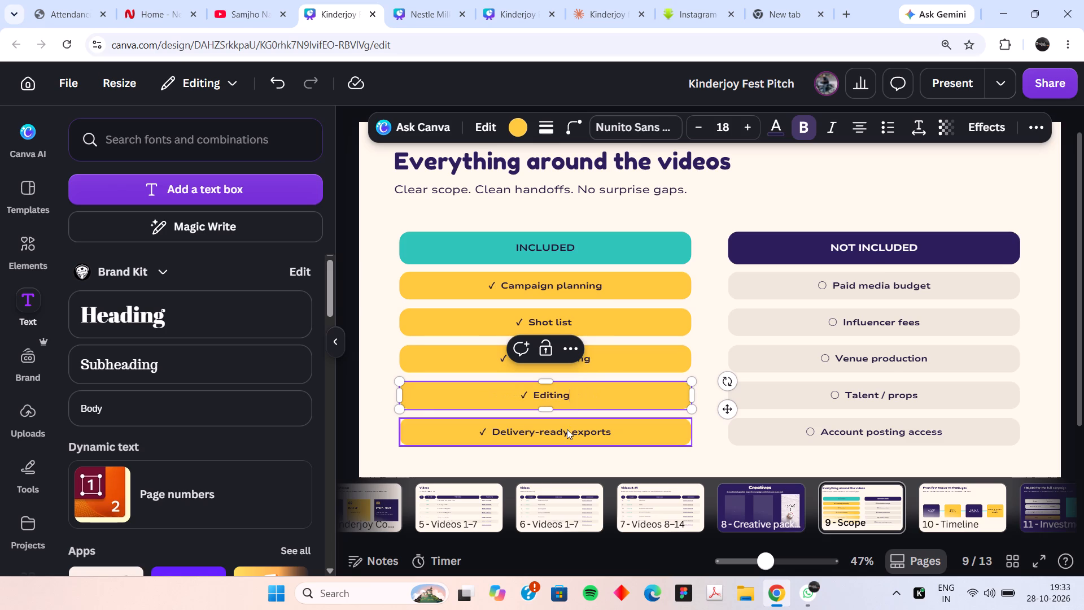
left_click(567, 429)
Open page 10, Timeline.
scroll(905, 230, "left", 1)
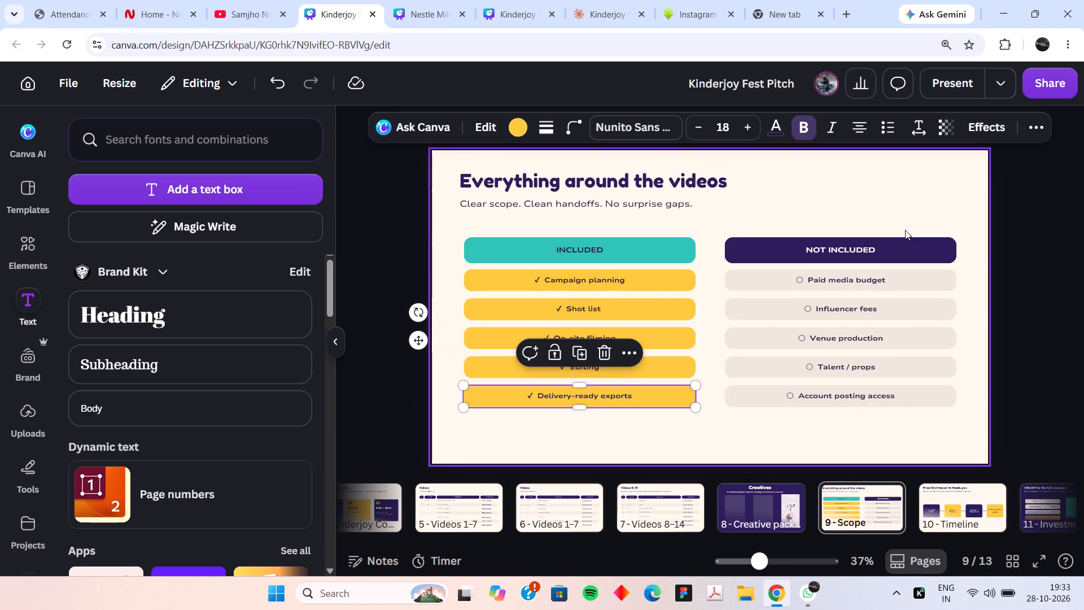
left_click(949, 518)
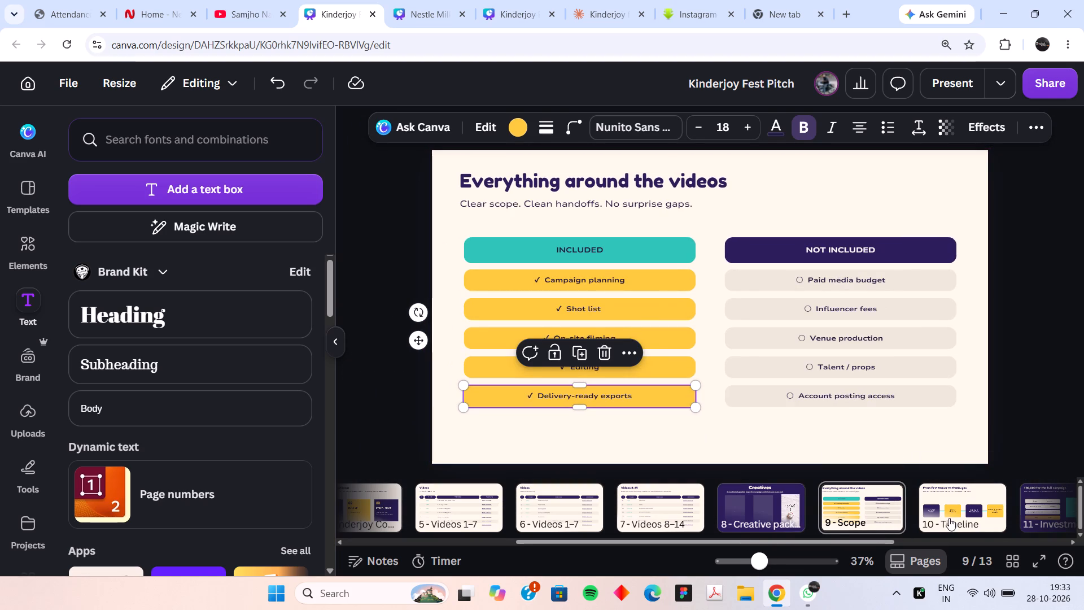
scroll(574, 168, "left", 1)
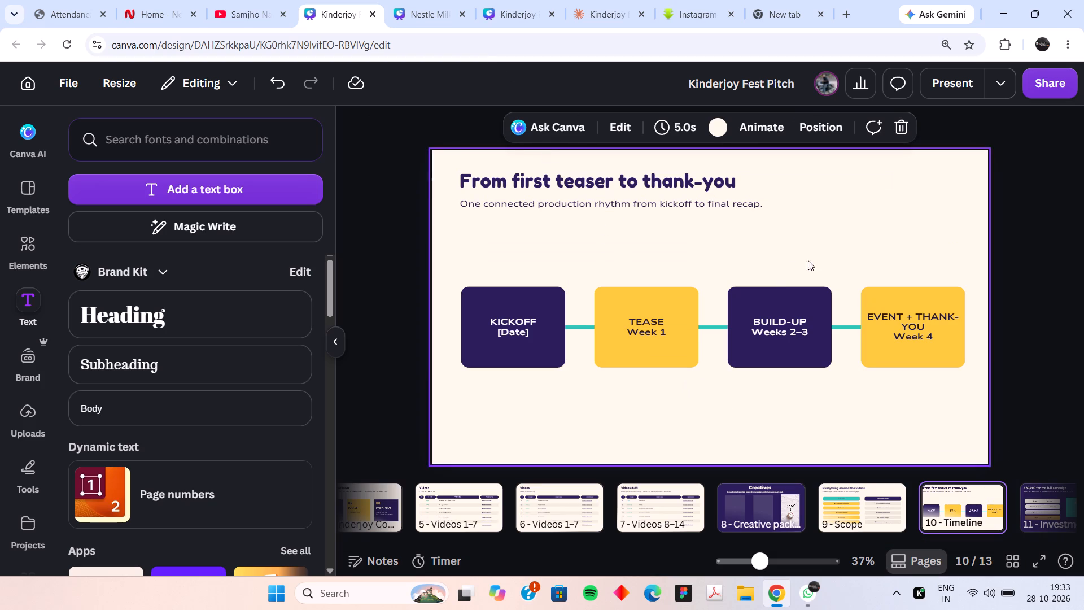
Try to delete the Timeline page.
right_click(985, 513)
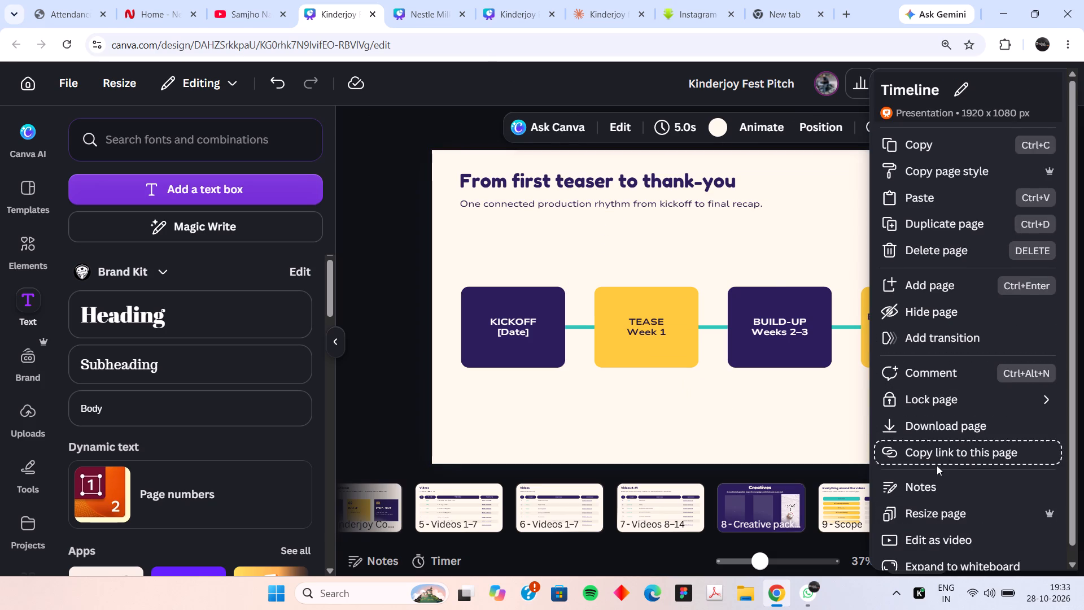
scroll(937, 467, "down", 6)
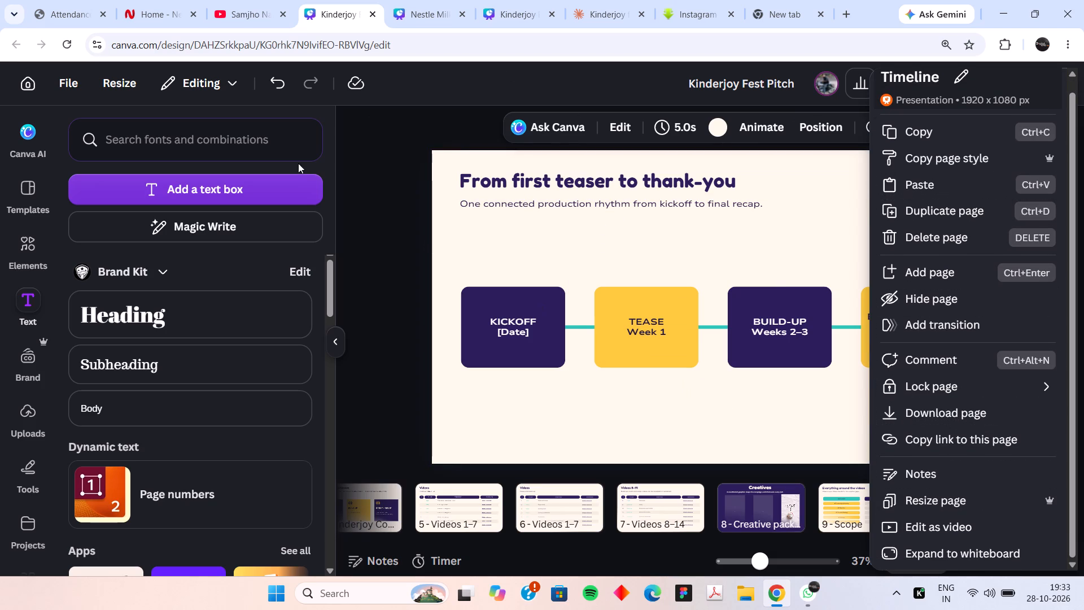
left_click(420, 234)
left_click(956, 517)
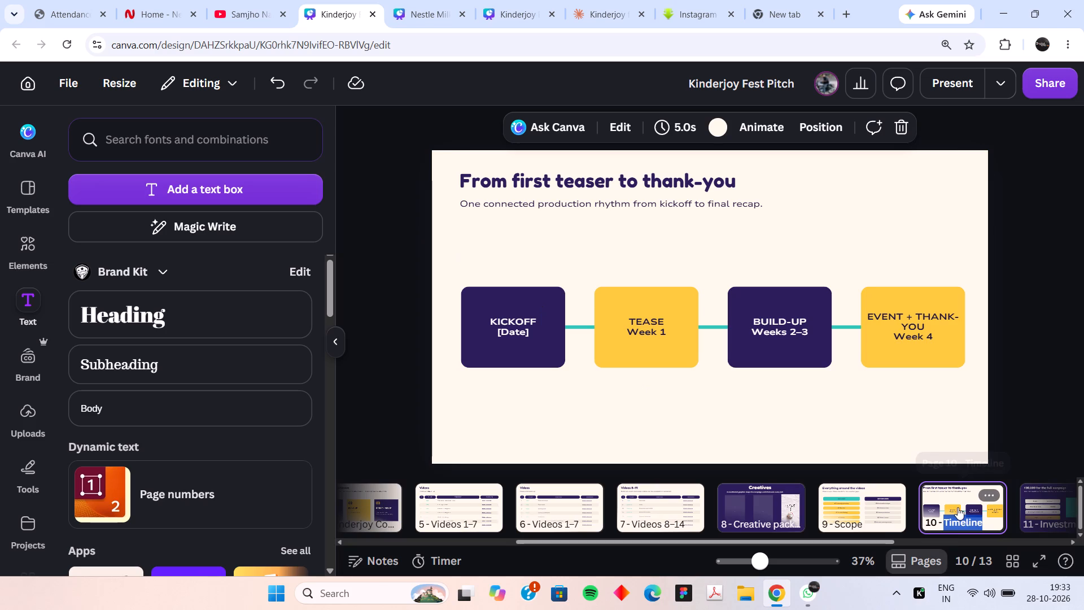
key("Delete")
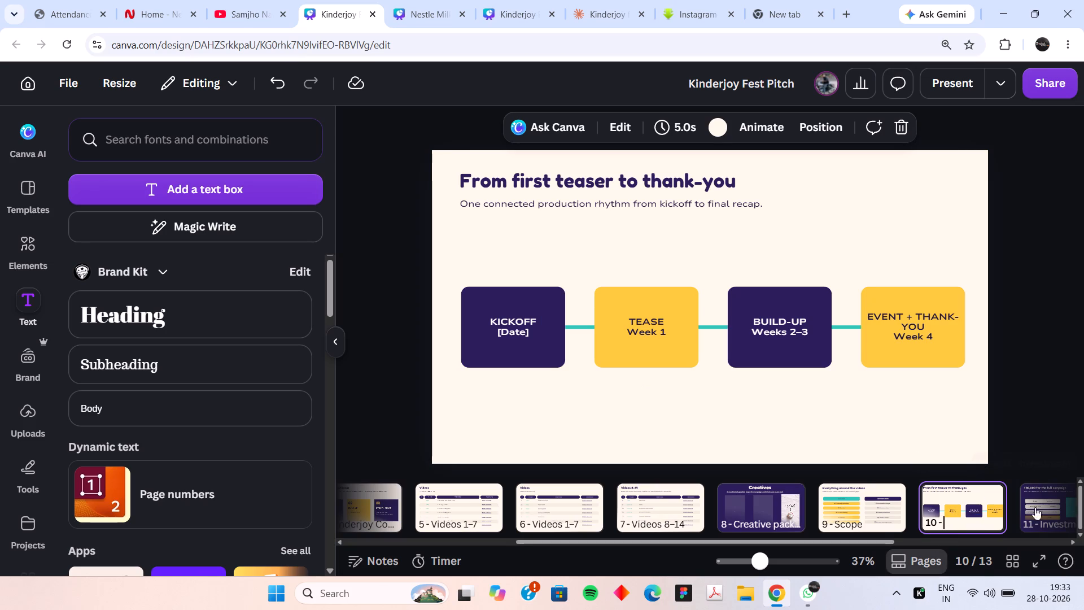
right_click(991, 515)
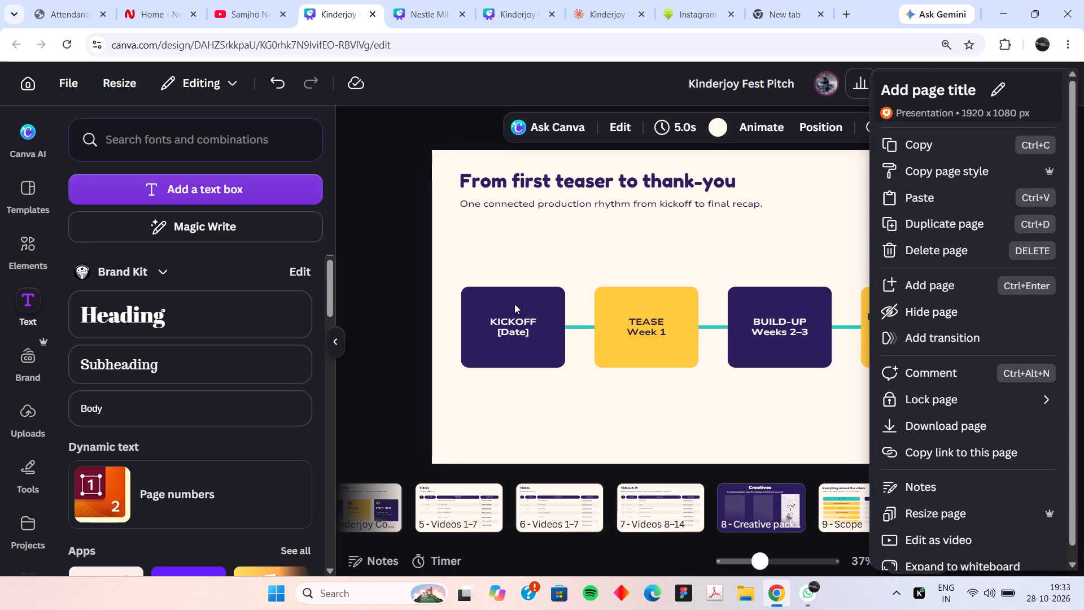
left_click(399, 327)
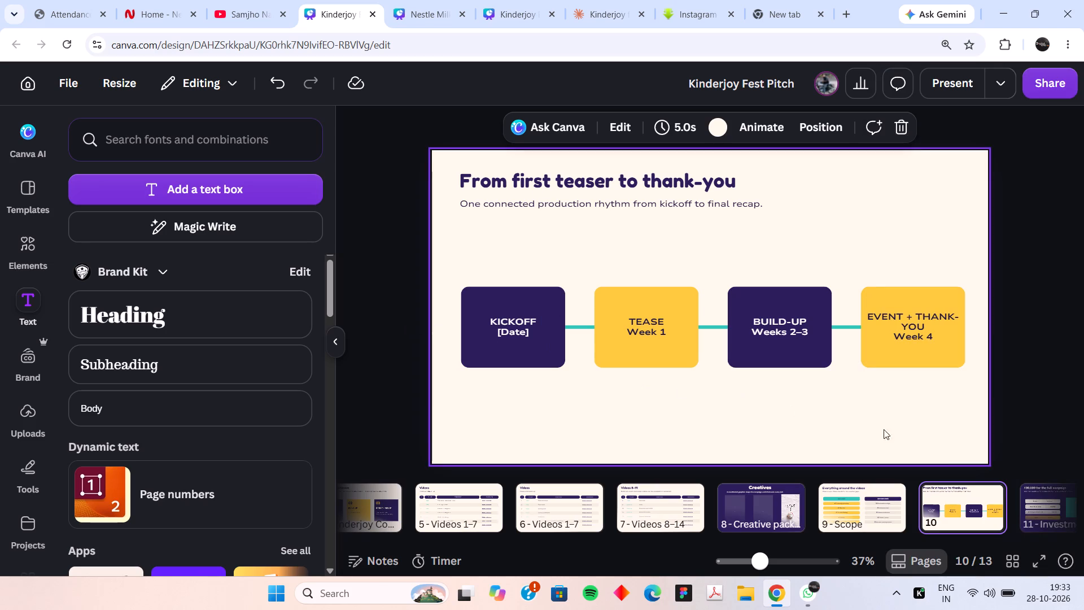
Delete page 10, "From first teaser to thank-you", from the deck.
left_click(983, 491)
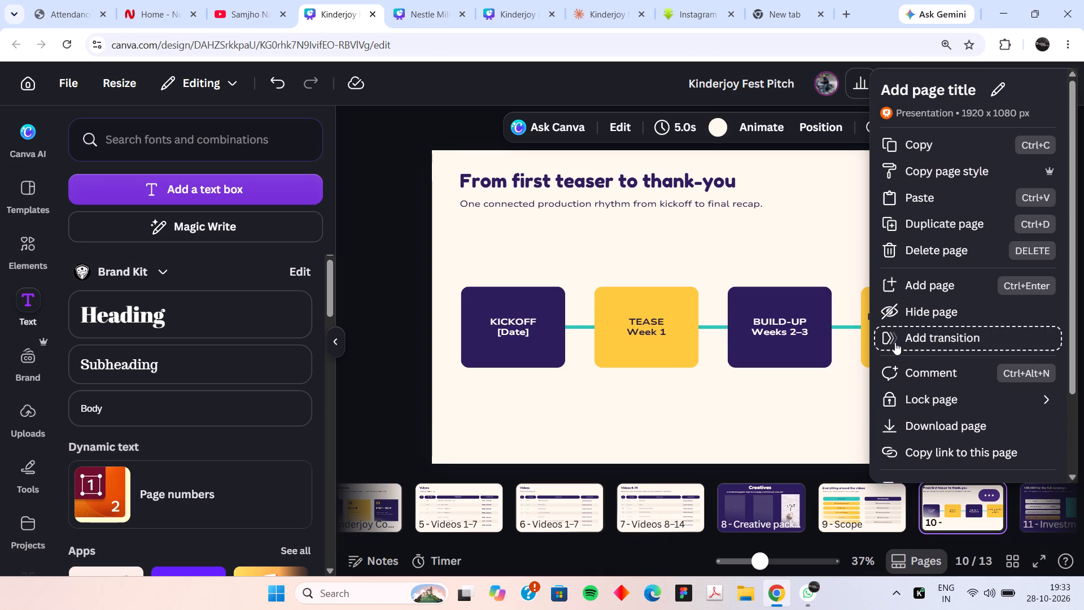
scroll(895, 342, "down", 4)
scroll(936, 369, "up", 5)
left_click(925, 252)
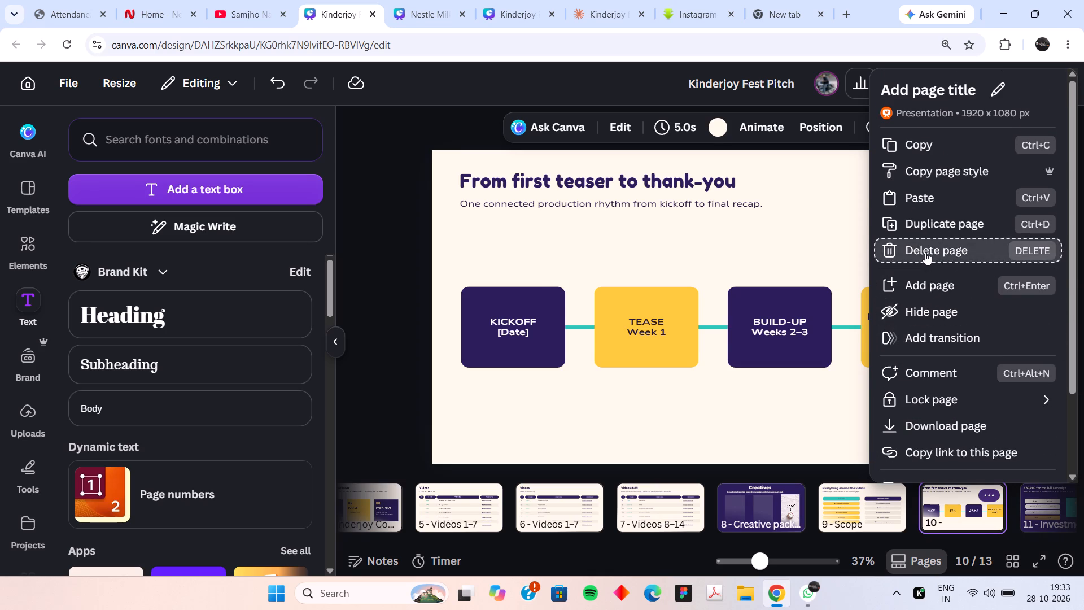
On the Investment page, add "(2-3)" after "Graphics package" in the second package row.
left_click(939, 490)
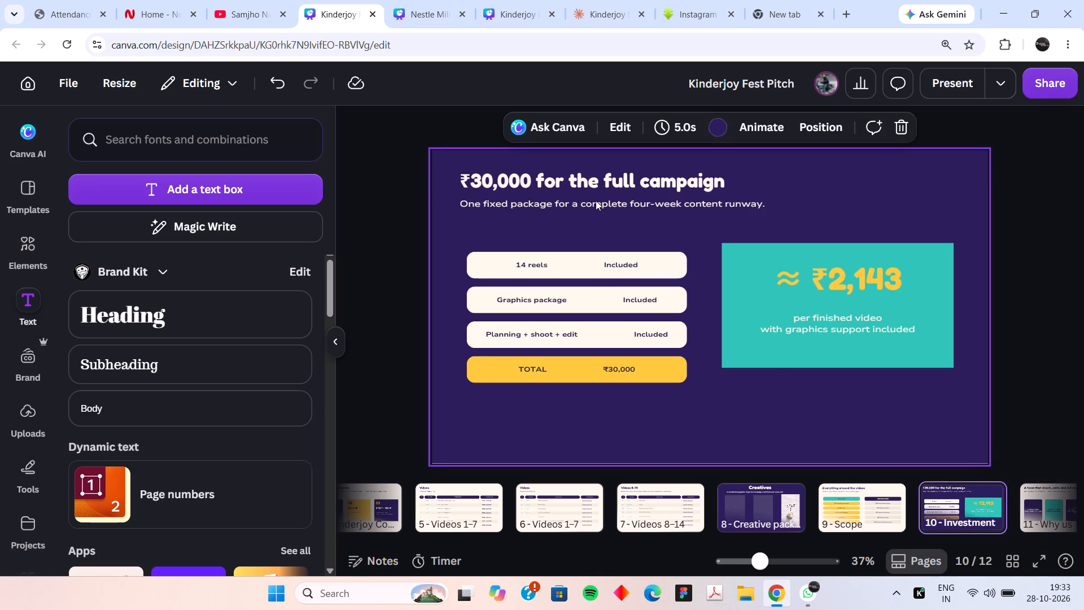
scroll(596, 201, "up", 1)
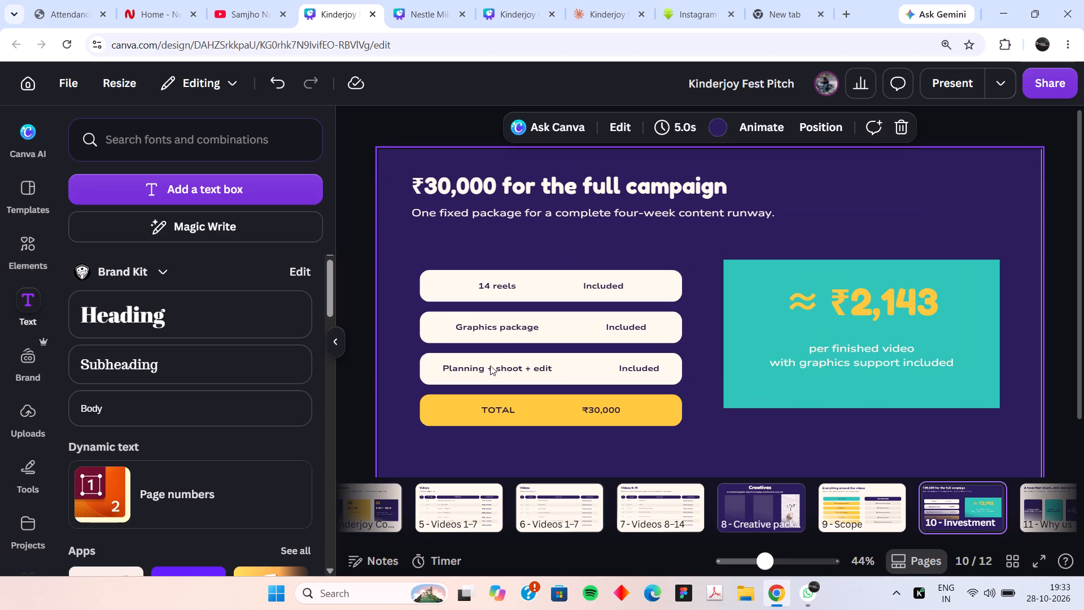
double_click(533, 324)
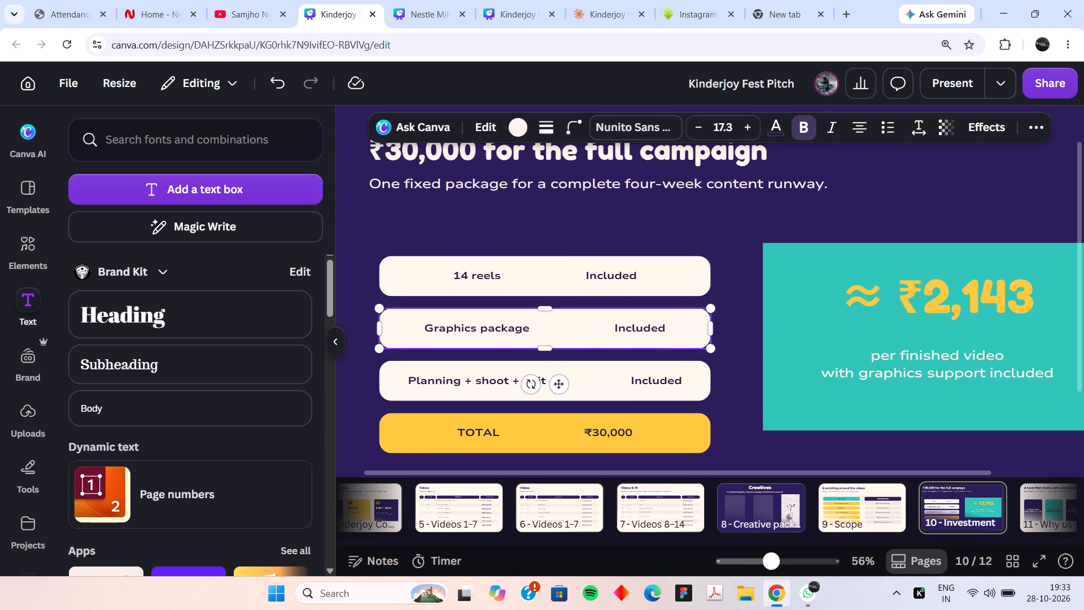
left_click(533, 324)
type("(2-3)")
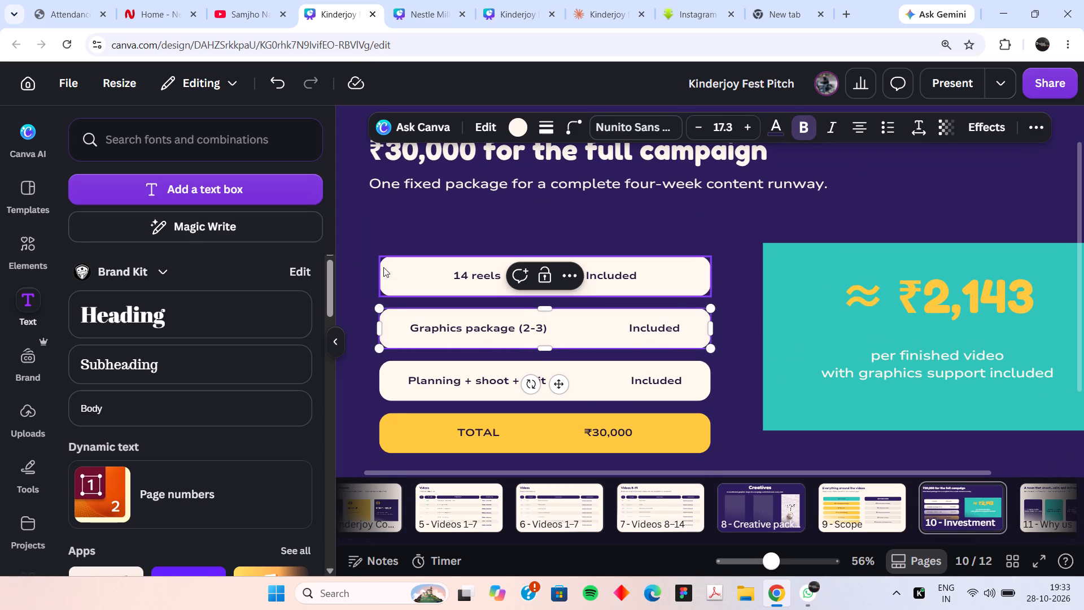
Change the subtitle under the ₹30,000 heading to "One fixed package for a complete content.".
scroll(383, 267, "up", 1)
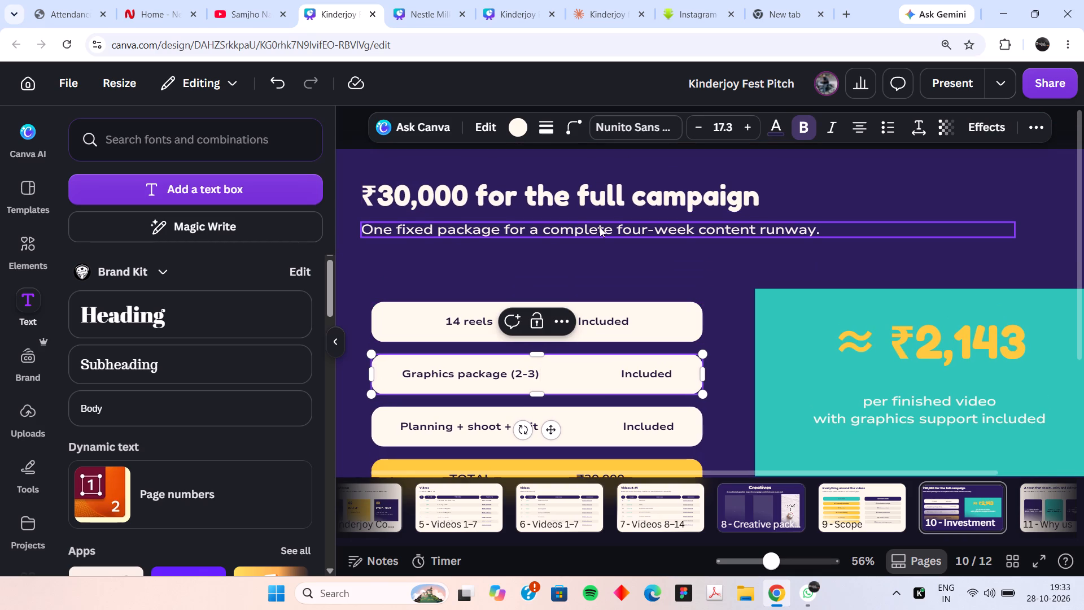
double_click(648, 226)
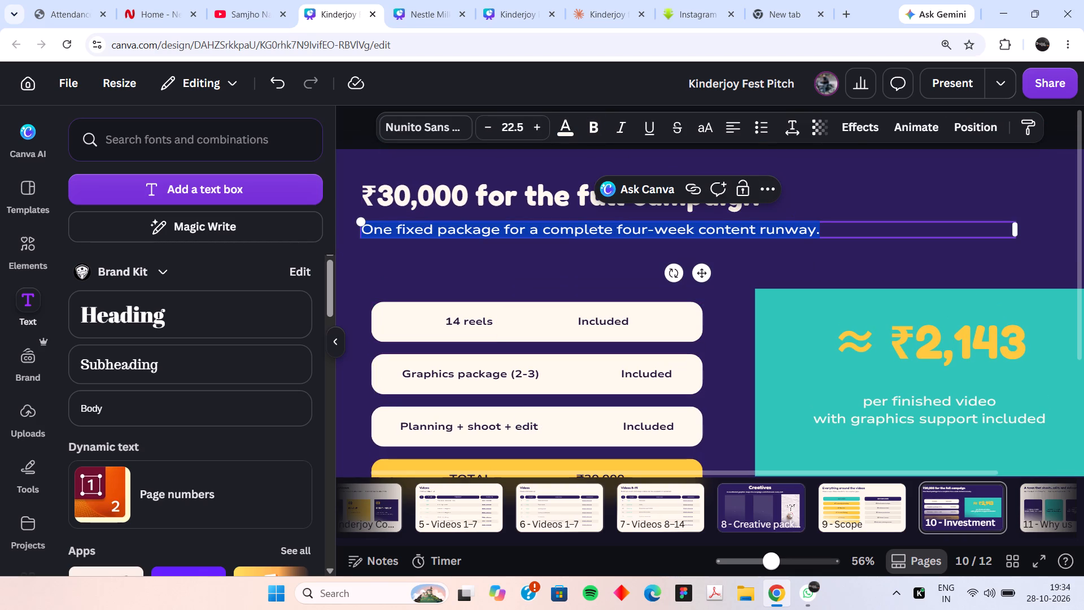
left_click(819, 232)
key("BackSpace")
key("BackSpace")
key("BackSpace")
key("BackSpace")
key("BackSpace")
key("BackSpace")
key("BackSpace")
key("BackSpace")
key("BackSpace")
key("BackSpace")
key("BackSpace")
key("BackSpace")
key("BackSpace")
key("BackSpace")
key("BackSpace")
key("BackSpace")
key("BackSpace")
key("BackSpace")
key("BackSpace")
key("BackSpace")
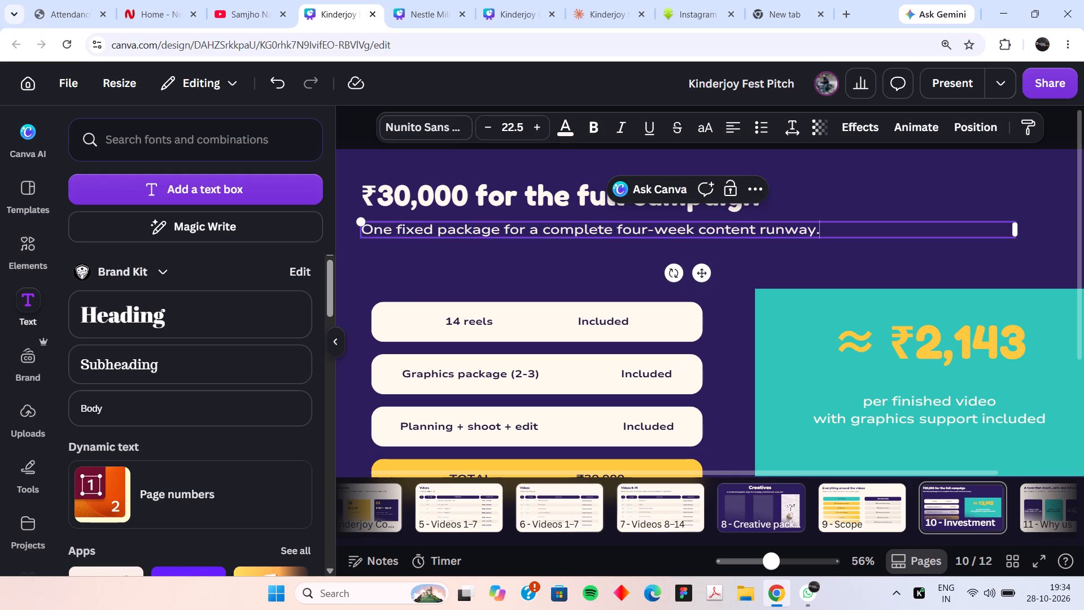
key("BackSpace")
key("BackSpace")
key("BackSpace")
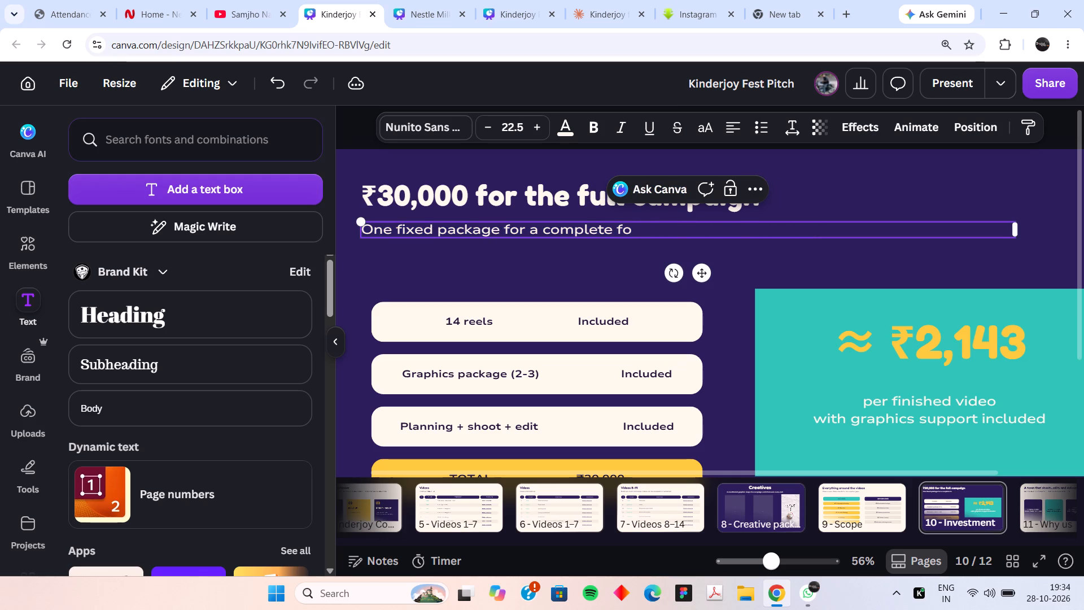
key("BackSpace")
key("BackSpace")
type("content")
key("period")
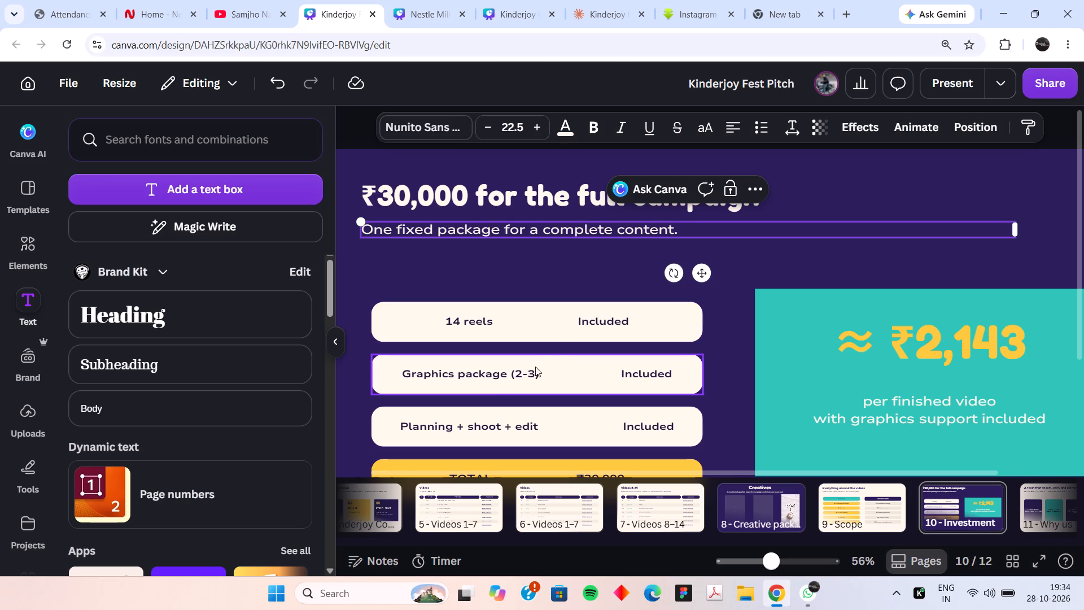
Add "(varied options)" after "14 reels" in the first package row.
double_click(498, 313)
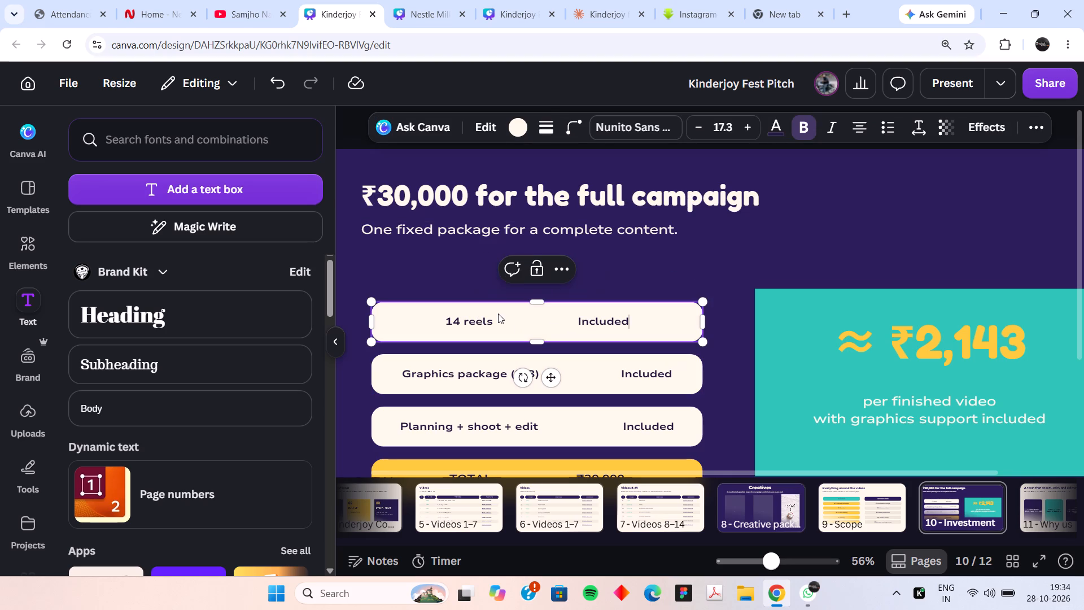
double_click(498, 319)
left_click(498, 319)
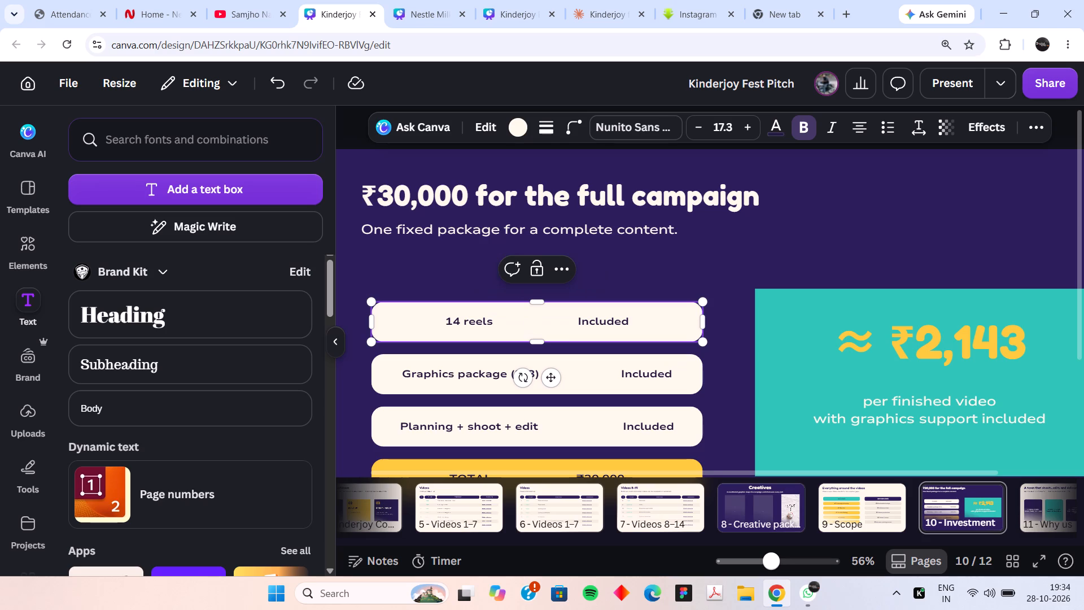
key("shift+parenleft")
type("options")
key("BackSpace")
key("BackSpace")
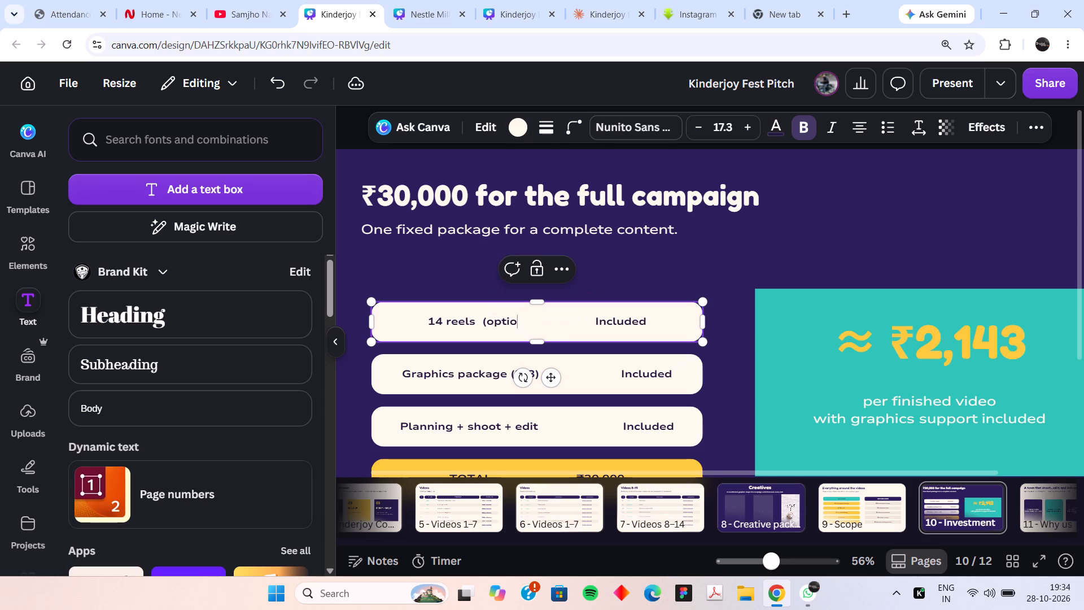
key("BackSpace")
key("BackSpace")
key("BackSpace")
key("BackSpace")
key("BackSpace")
type("varied options")
key("shift+parenright")
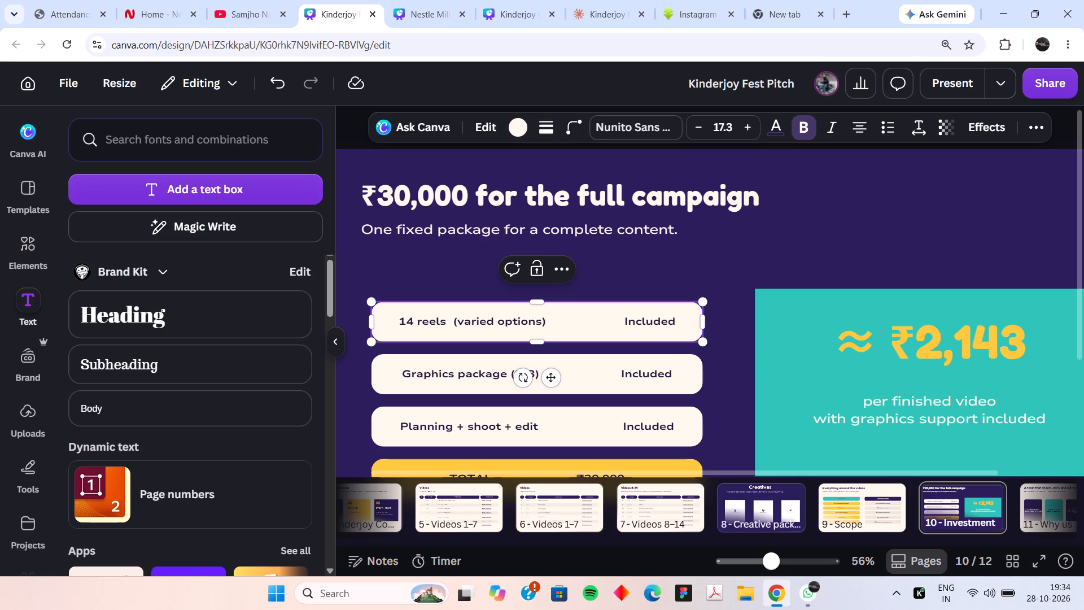
left_click(671, 235)
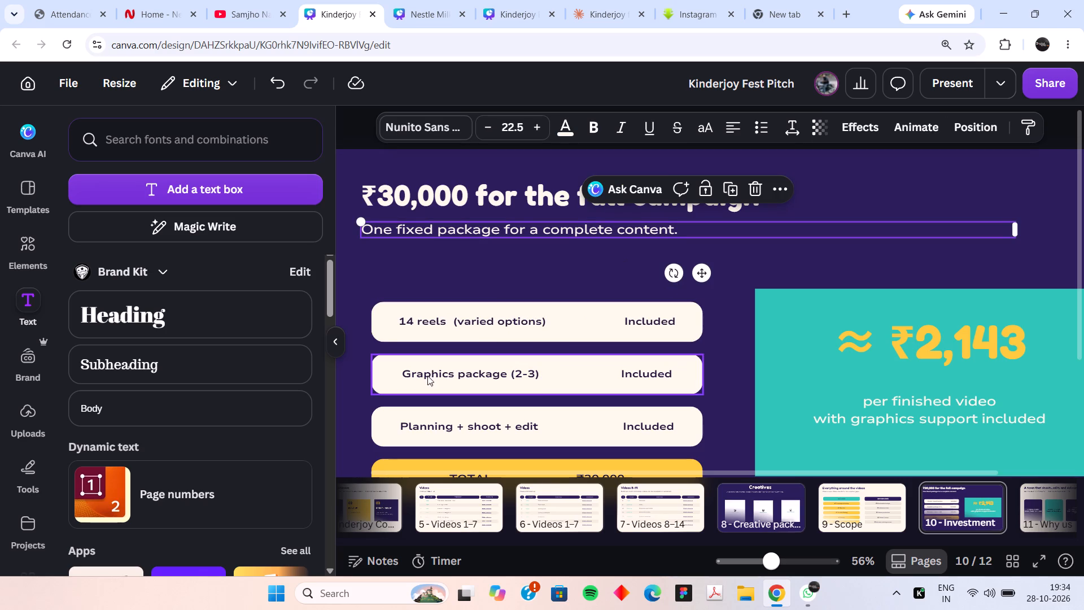
Remove "shoot" from the third package row so its label reads "Planning + edit".
left_click(454, 369)
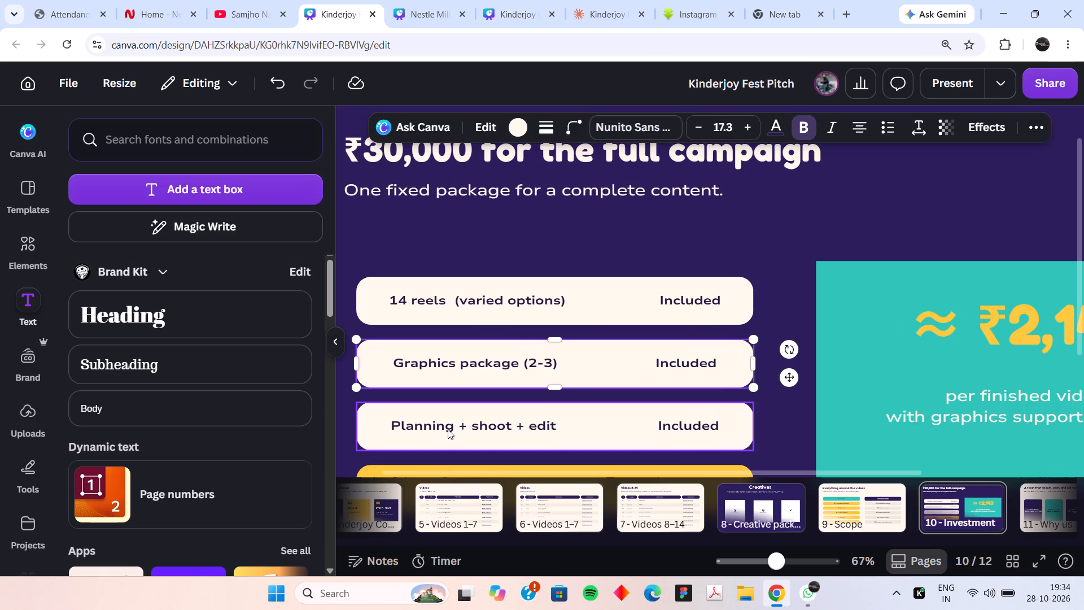
double_click(519, 425)
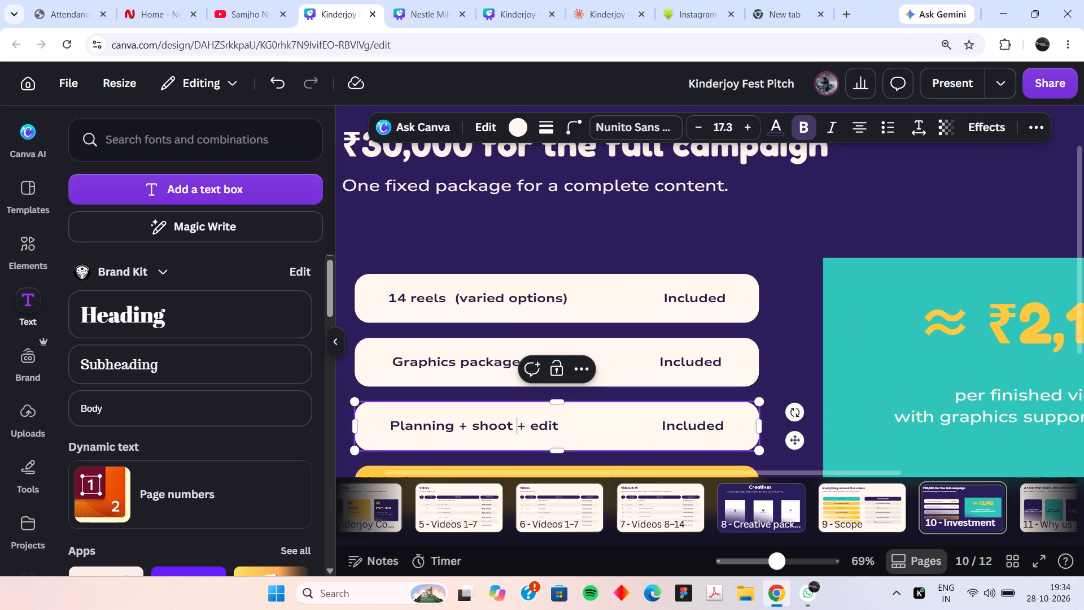
key("BackSpace")
key("BackSpace")
key("BackSpace")
key("BackSpace")
key("BackSpace")
key("BackSpace")
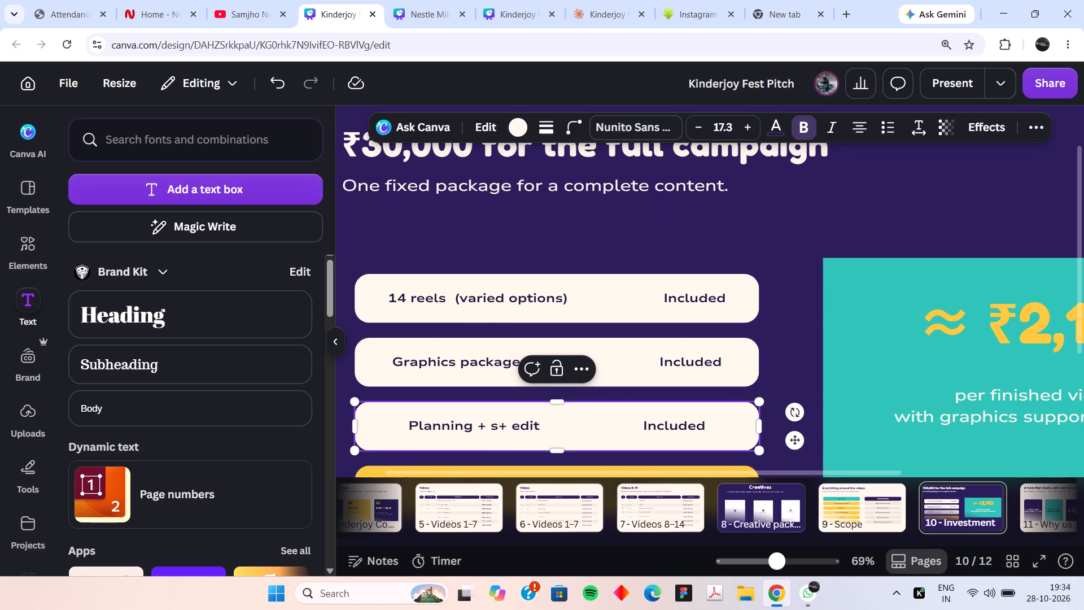
key("BackSpace")
key("BackSpace")
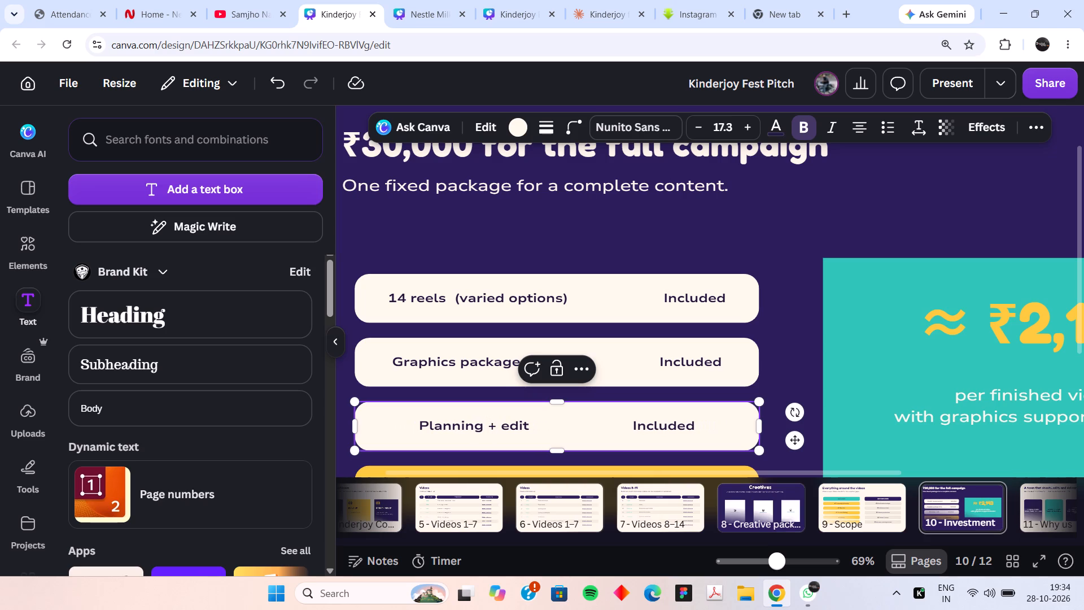
left_click(793, 364)
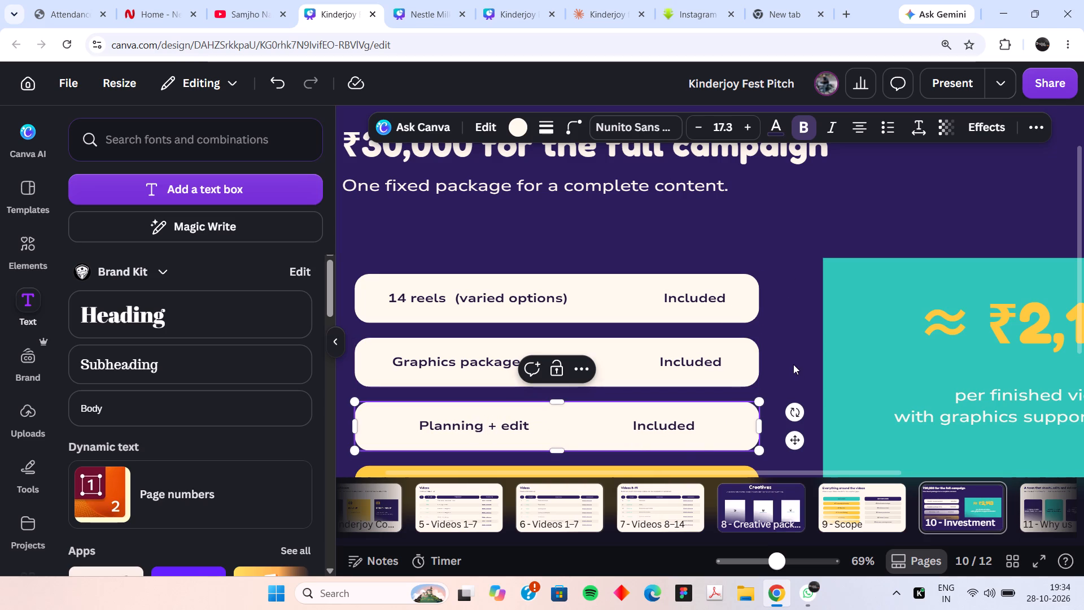
Add spaces before "Included" in the "Planning + edit" row to line its text up with the rows above.
left_click(663, 392)
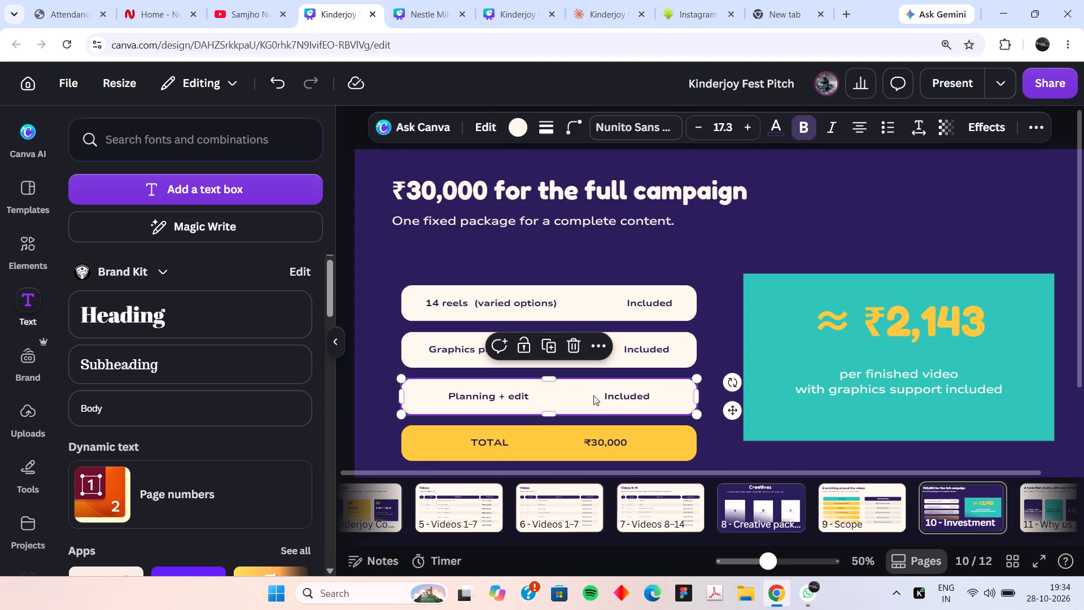
double_click(589, 396)
left_click(589, 396)
key("space")
key("space")
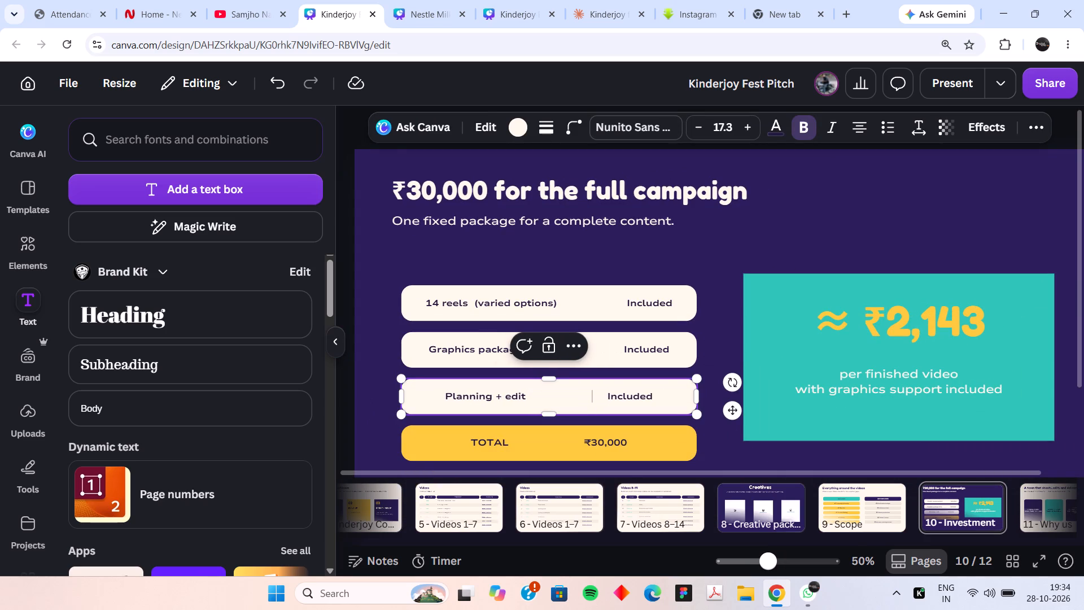
key("space")
key("space")
key("space")
key("space")
key("space")
key("space")
key("space")
key("space")
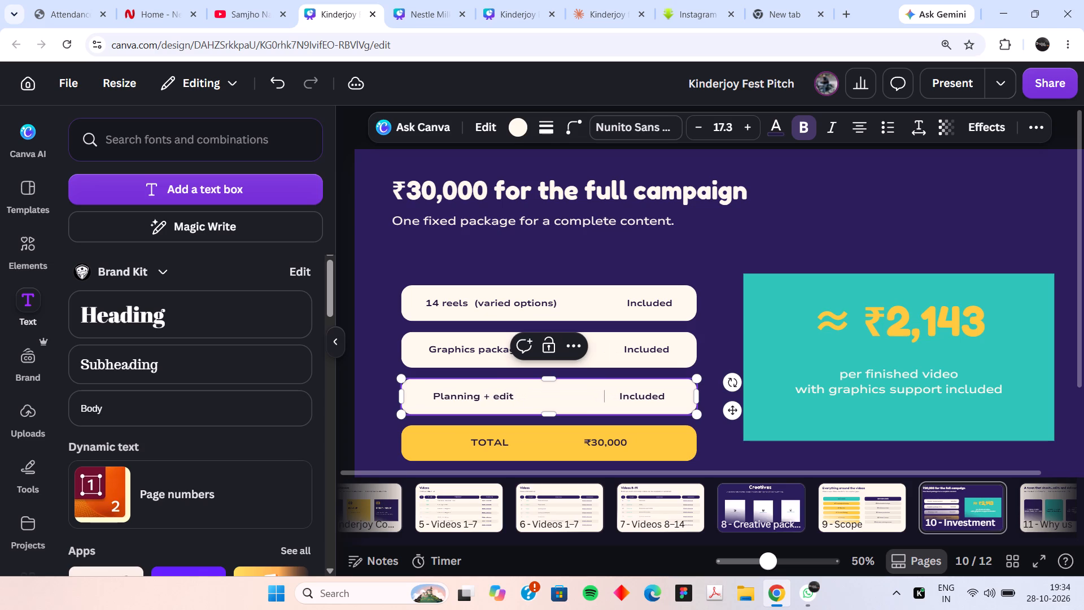
key("space")
key("space")
key("space")
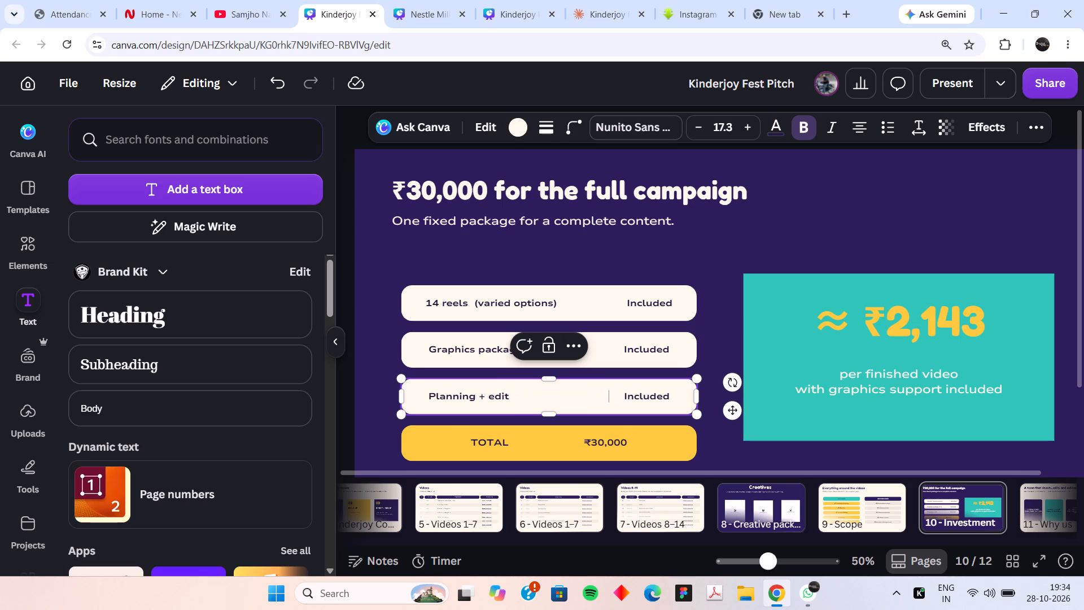
left_click(813, 250)
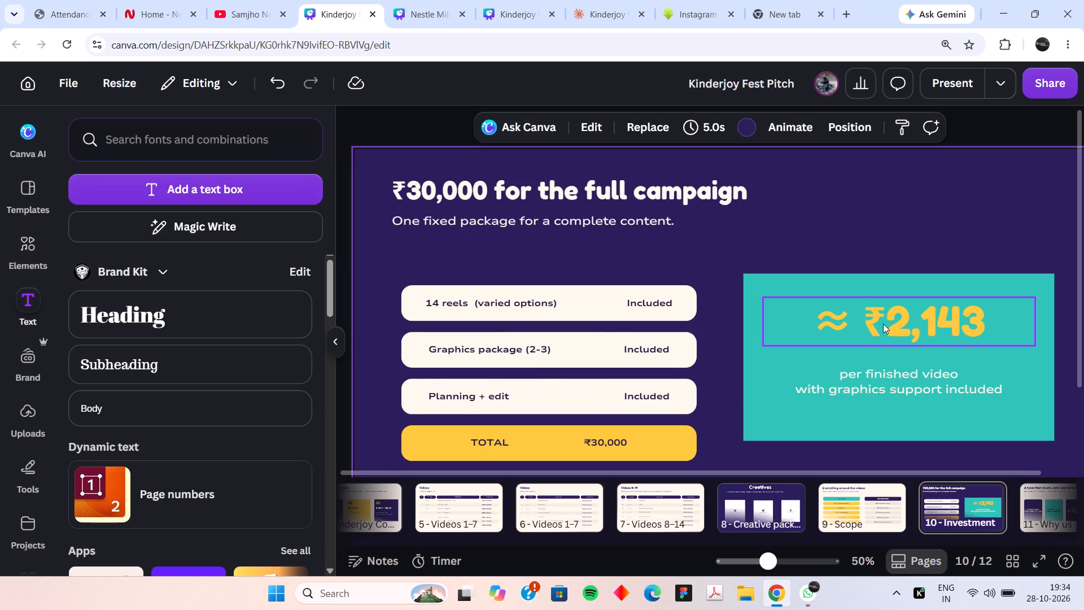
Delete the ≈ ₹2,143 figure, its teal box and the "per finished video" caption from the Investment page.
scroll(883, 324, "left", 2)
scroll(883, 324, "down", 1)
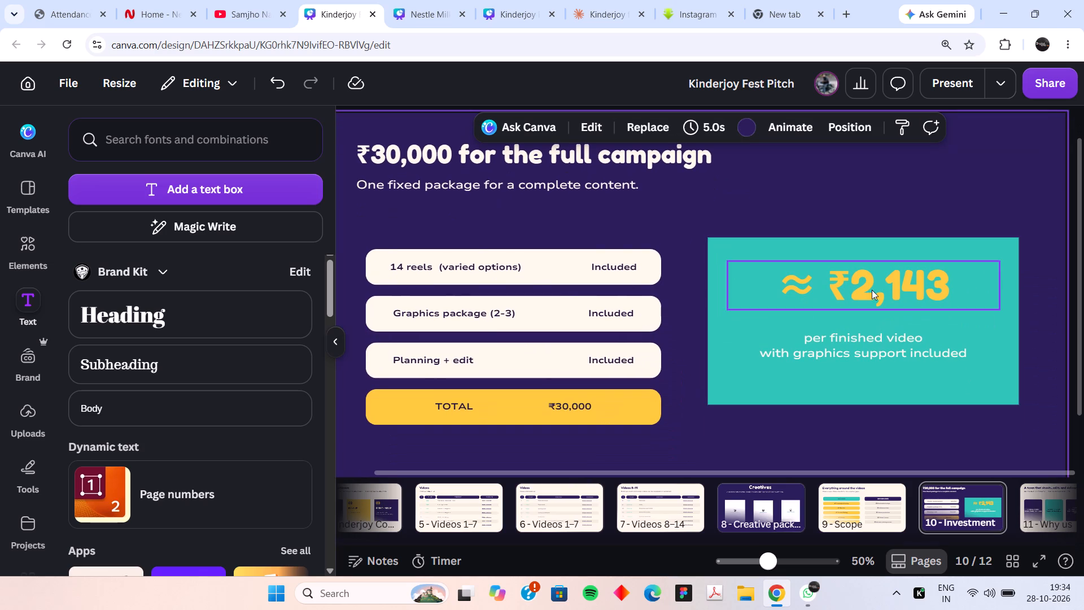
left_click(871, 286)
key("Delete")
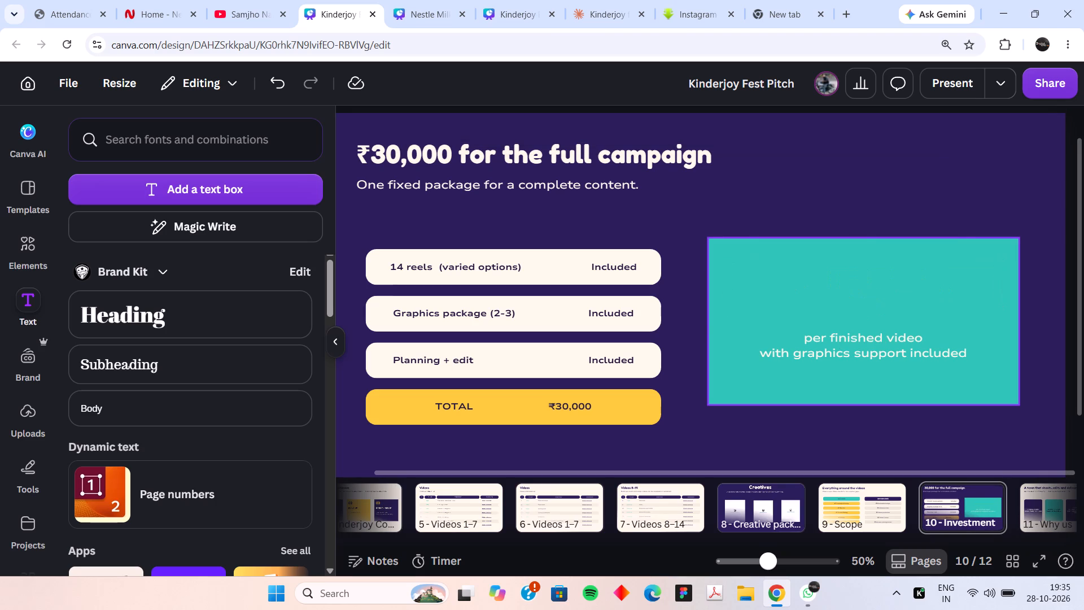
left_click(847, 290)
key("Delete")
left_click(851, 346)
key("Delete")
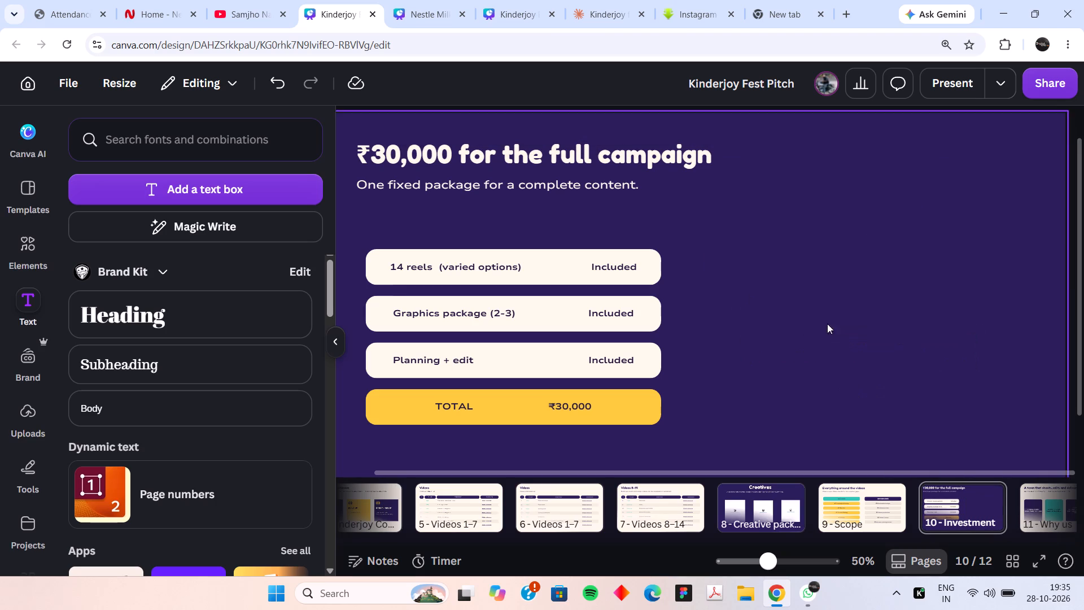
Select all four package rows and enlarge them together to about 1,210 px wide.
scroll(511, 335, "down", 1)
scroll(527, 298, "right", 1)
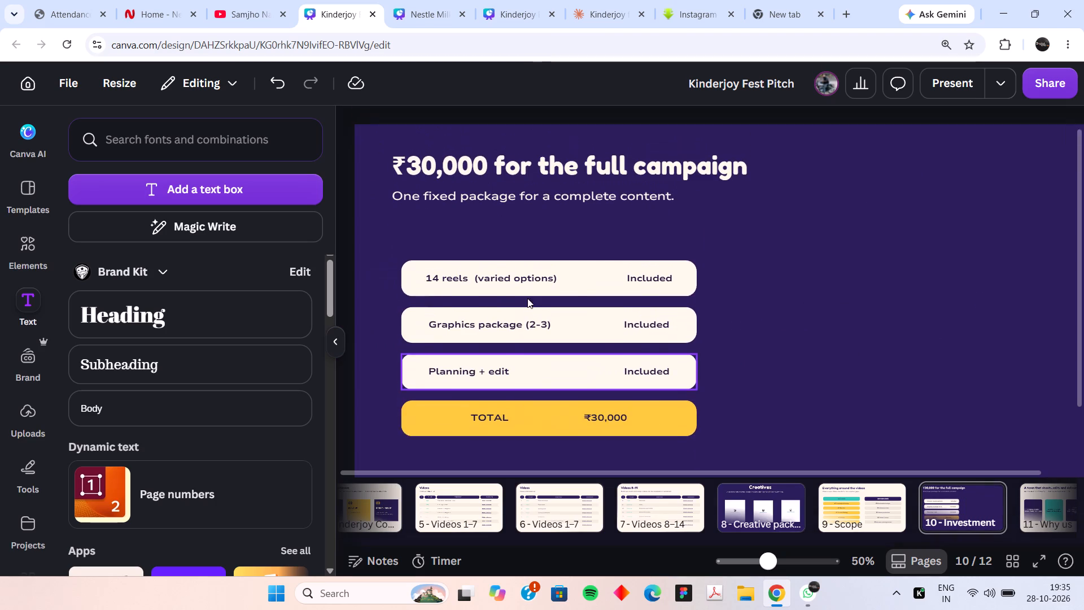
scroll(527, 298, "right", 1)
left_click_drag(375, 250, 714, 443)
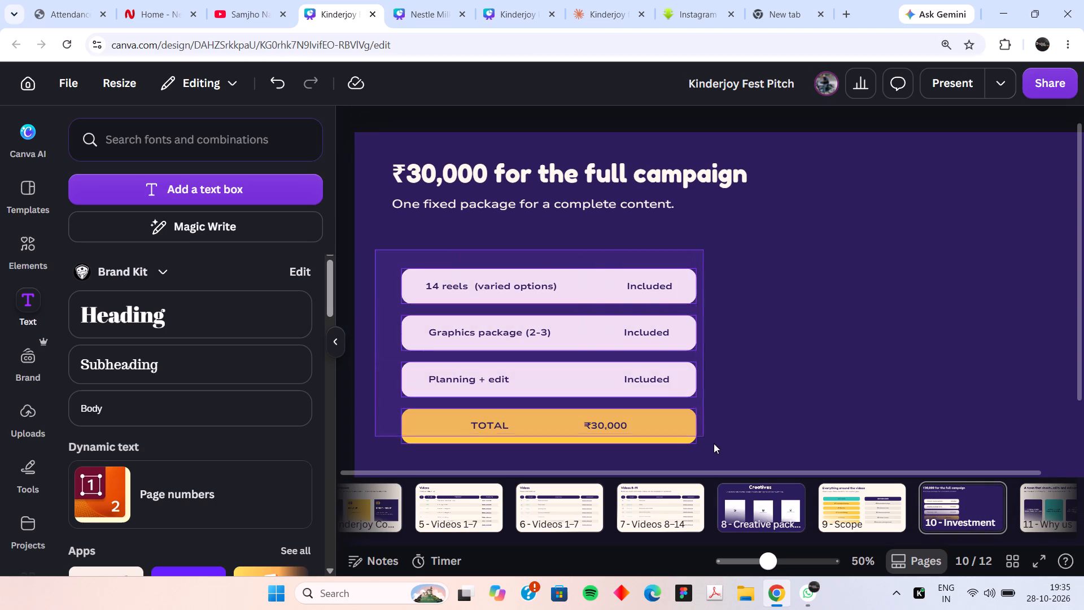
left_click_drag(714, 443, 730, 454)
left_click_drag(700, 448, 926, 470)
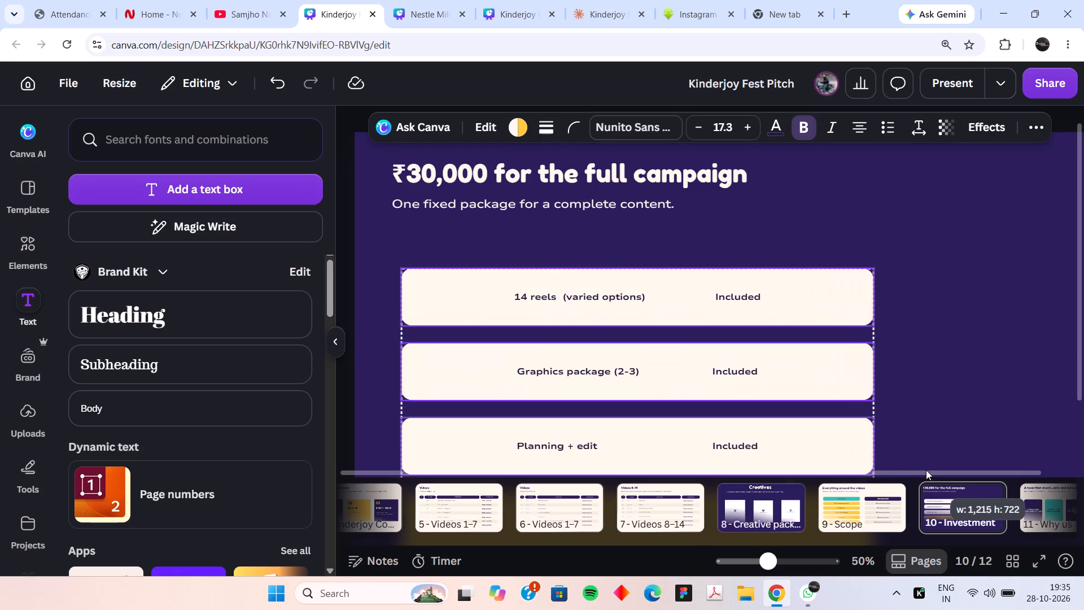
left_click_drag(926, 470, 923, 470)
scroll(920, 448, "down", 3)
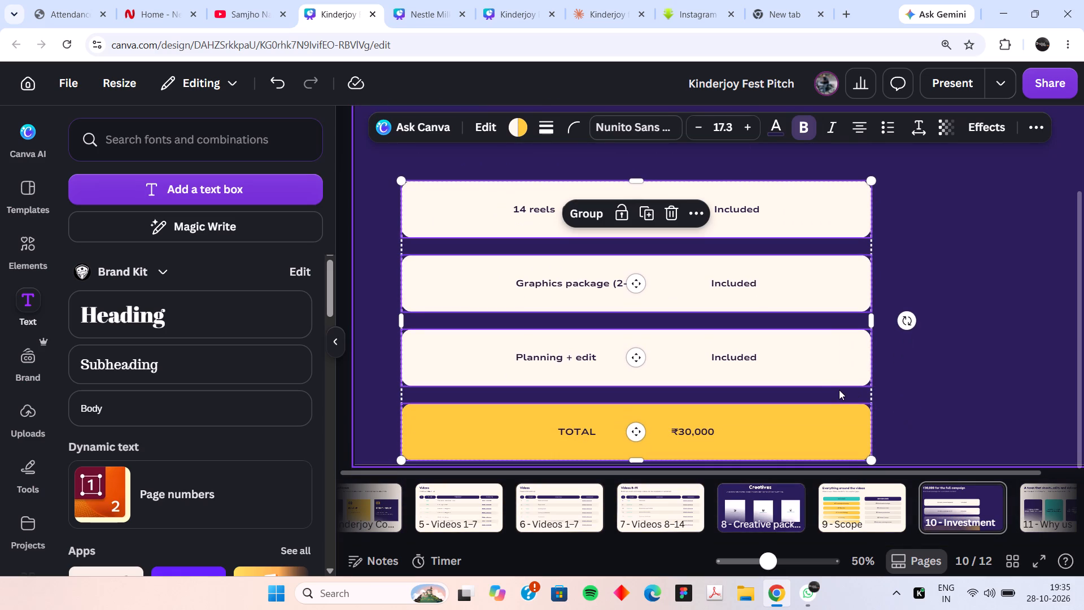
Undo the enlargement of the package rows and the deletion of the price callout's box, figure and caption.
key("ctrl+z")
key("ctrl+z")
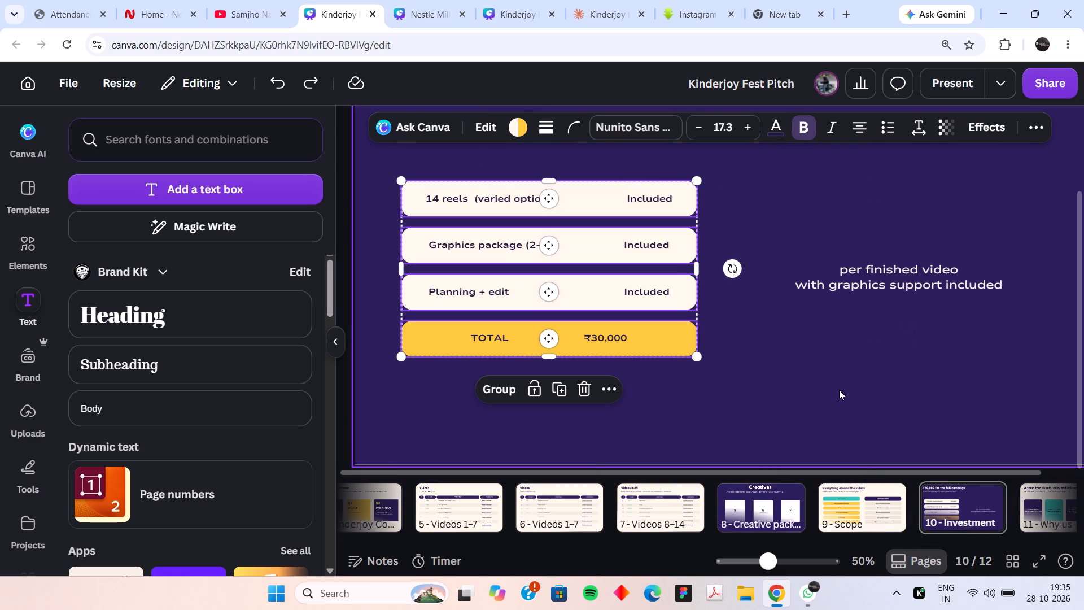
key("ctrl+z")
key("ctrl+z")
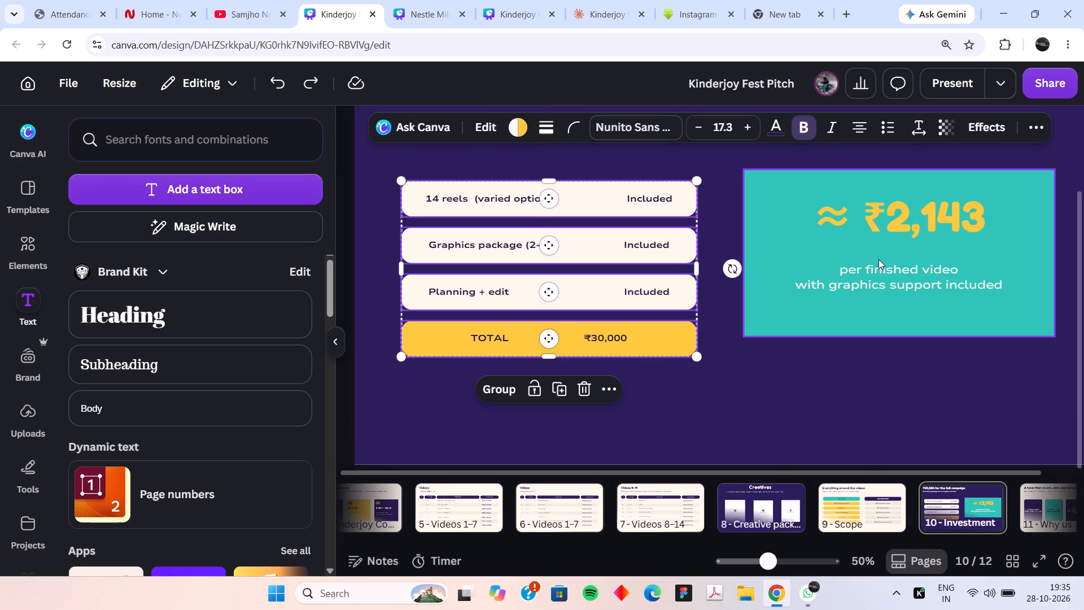
Delete the teal box, the ≈ ₹2,143 figure and the "per finished video" caption from the Investment page.
scroll(901, 393, "up", 1)
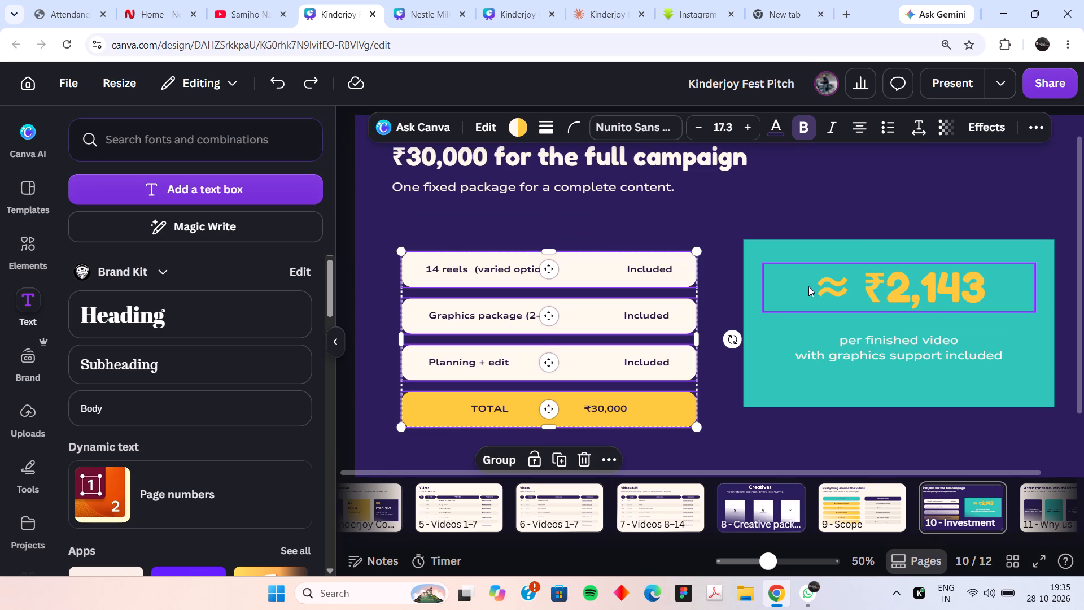
left_click(776, 334)
key("Delete")
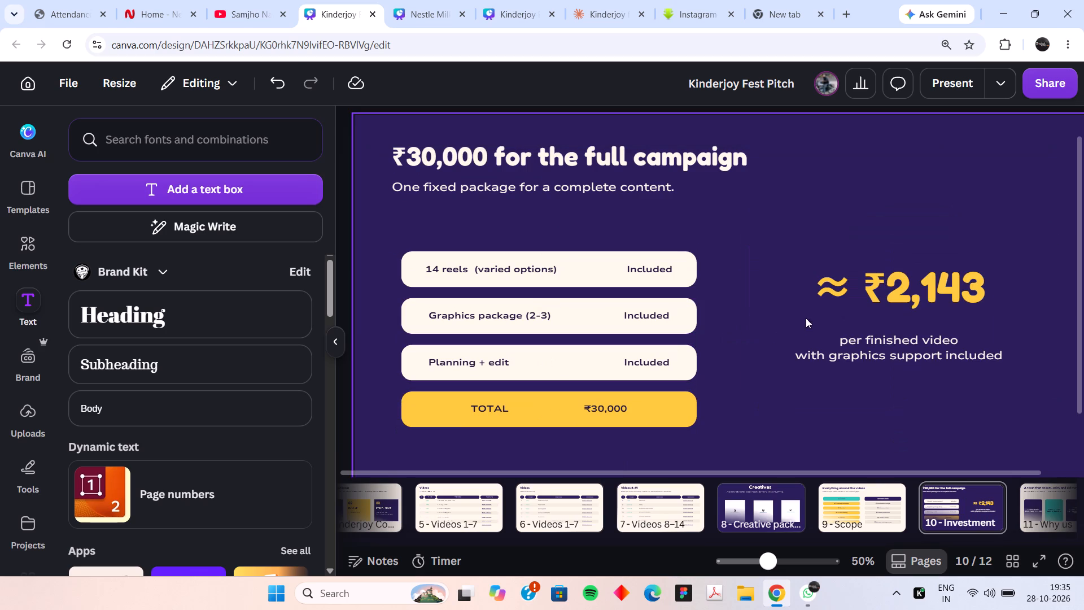
left_click(831, 295)
key("Delete")
left_click(845, 343)
key("Delete")
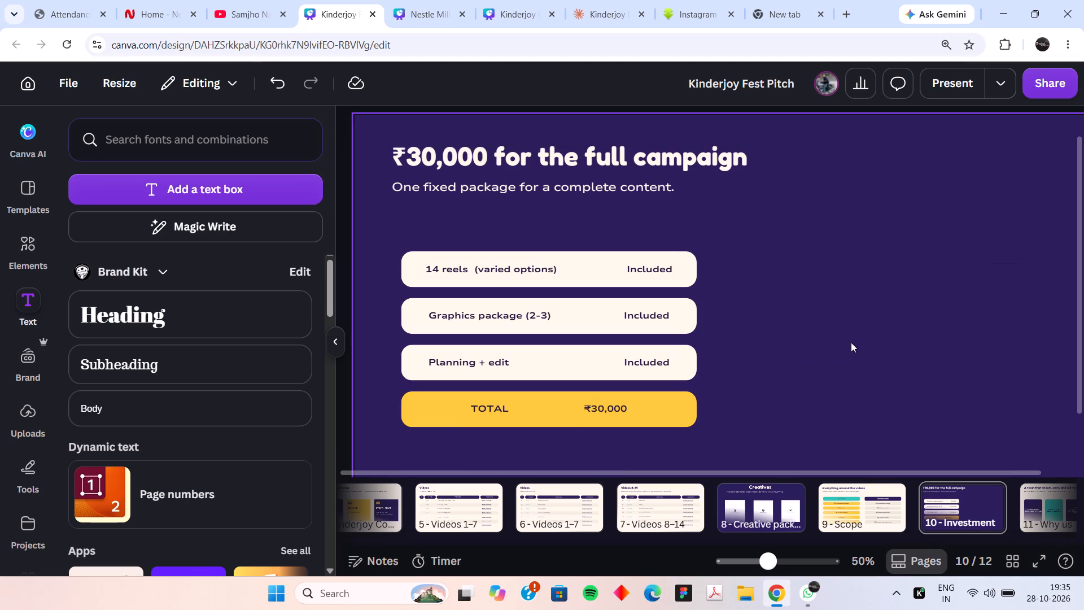
Group the heading, subtitle and four package rows, and centre the group horizontally on the page.
left_click_drag(375, 135, 789, 466)
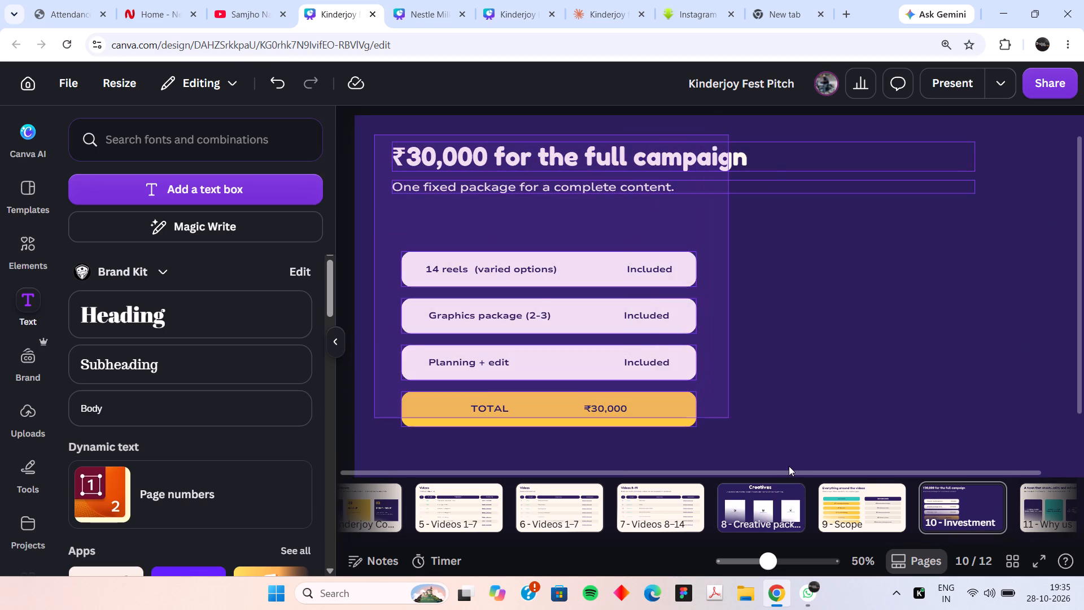
left_click_drag(789, 466, 790, 467)
left_click(635, 175)
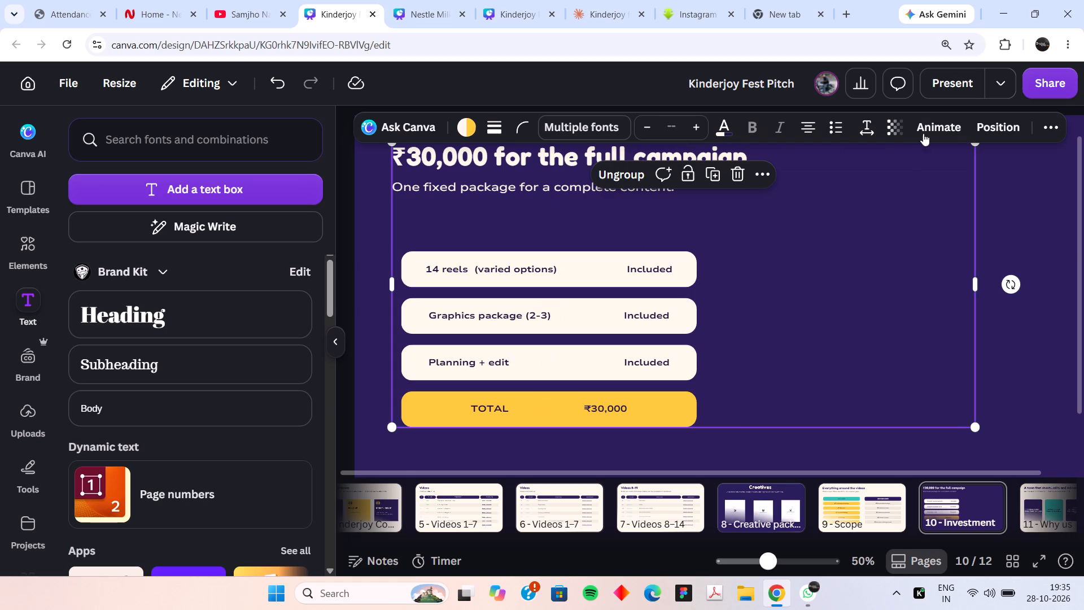
left_click(1019, 124)
left_click(253, 351)
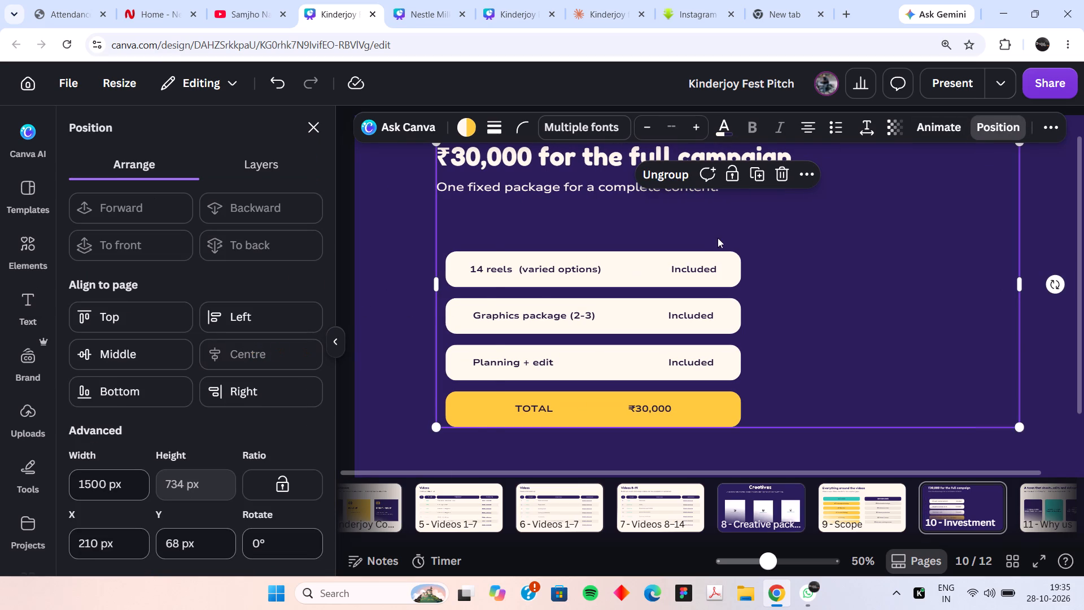
Narrow the grouped investment content to about 1,300 px wide and centre it horizontally on the page again.
left_click_drag(1022, 287, 767, 289)
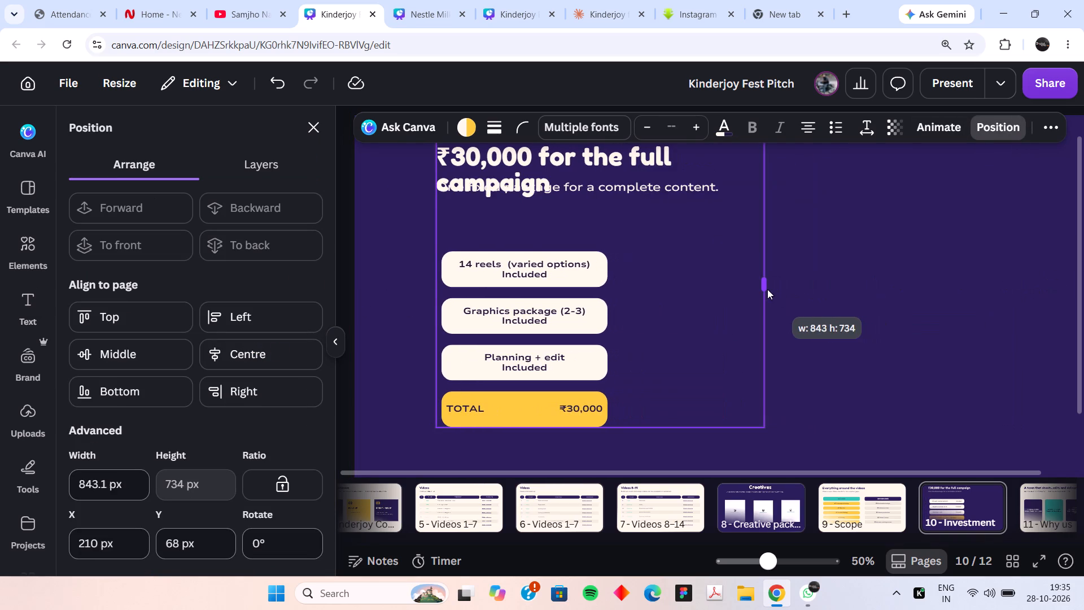
left_click_drag(767, 289, 855, 302)
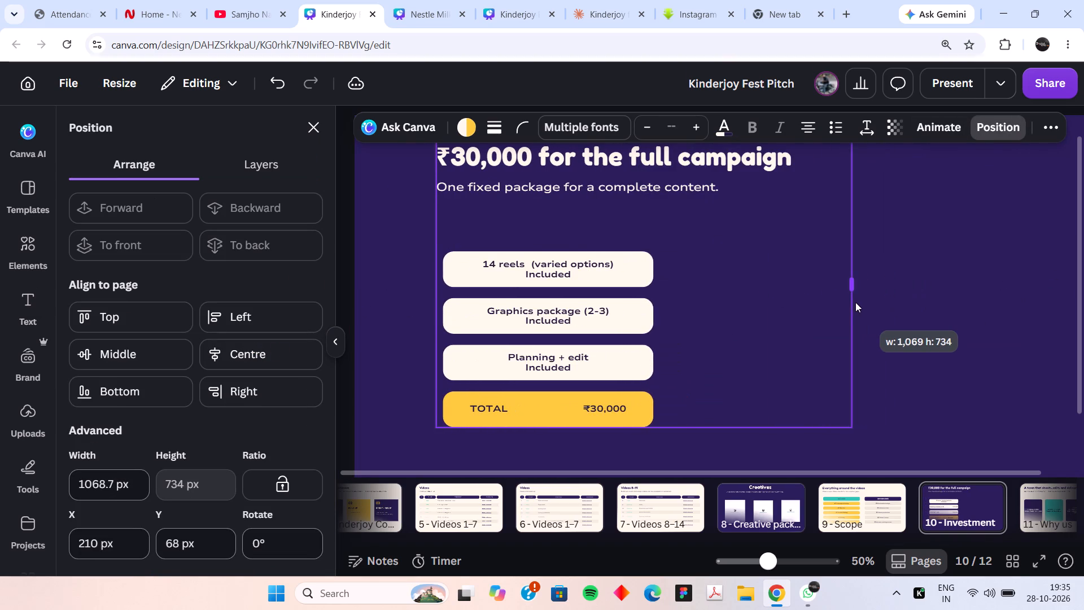
left_click_drag(855, 302, 945, 298)
left_click(269, 361)
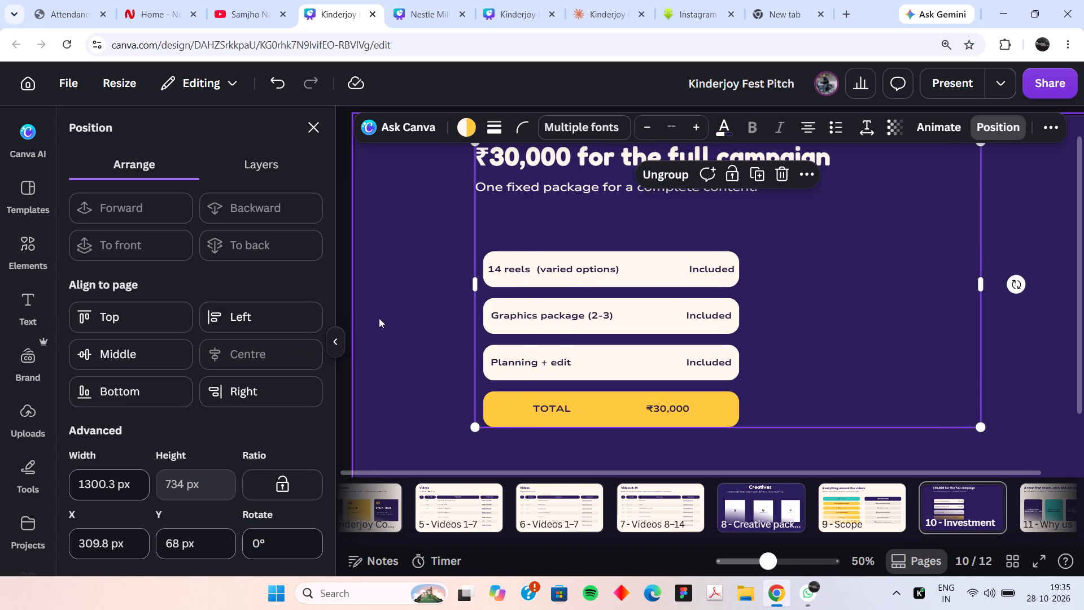
double_click(338, 324)
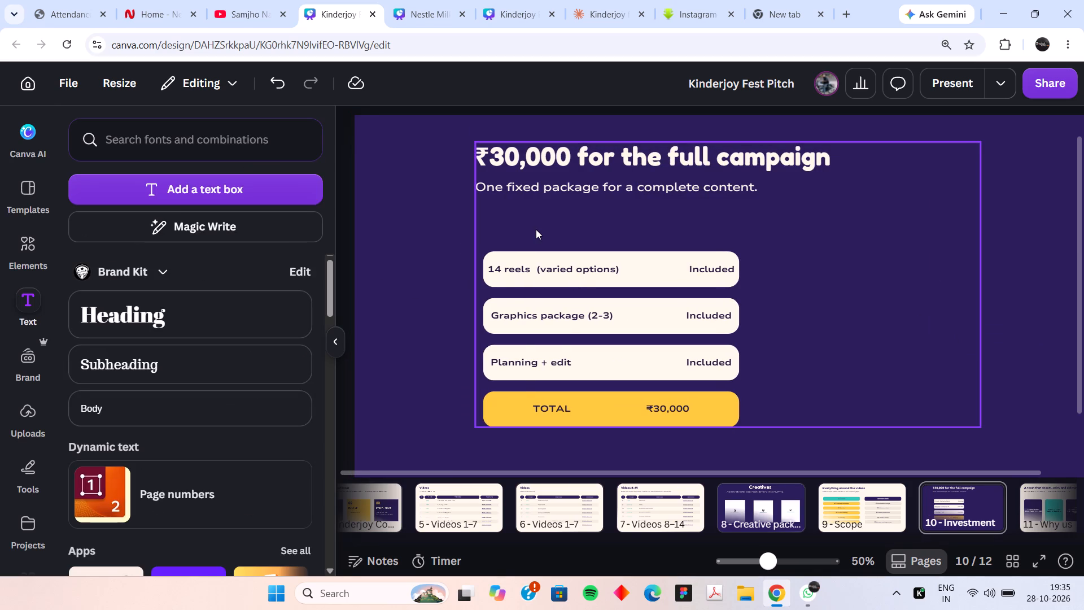
Move the grouped investment content to the Investment page's left margin, slightly lower than before.
left_click_drag(536, 229, 617, 234)
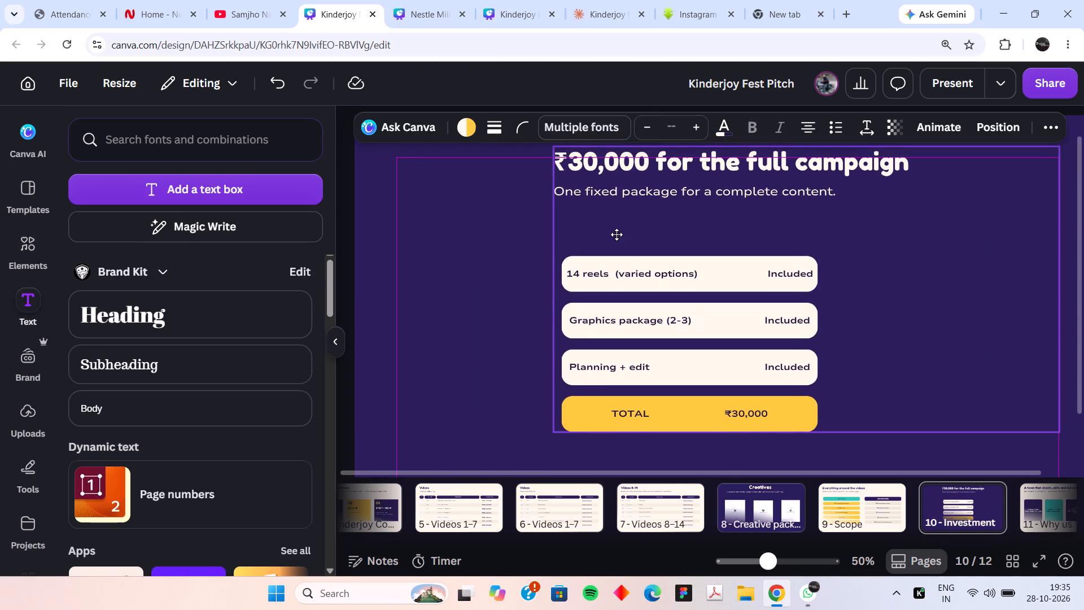
left_click_drag(617, 234, 458, 237)
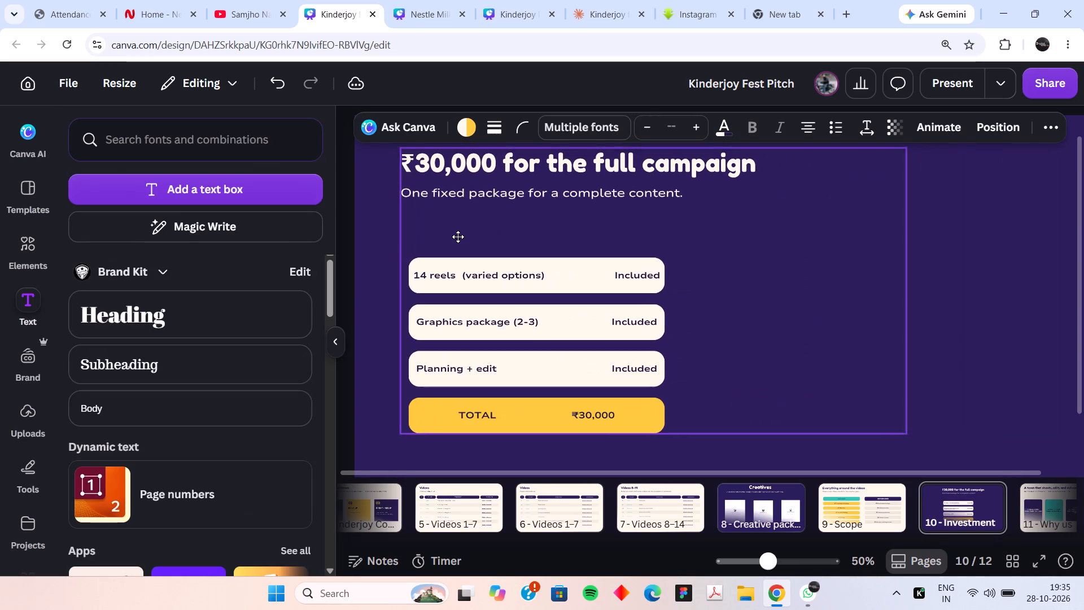
left_click_drag(458, 237, 453, 238)
left_click(925, 222)
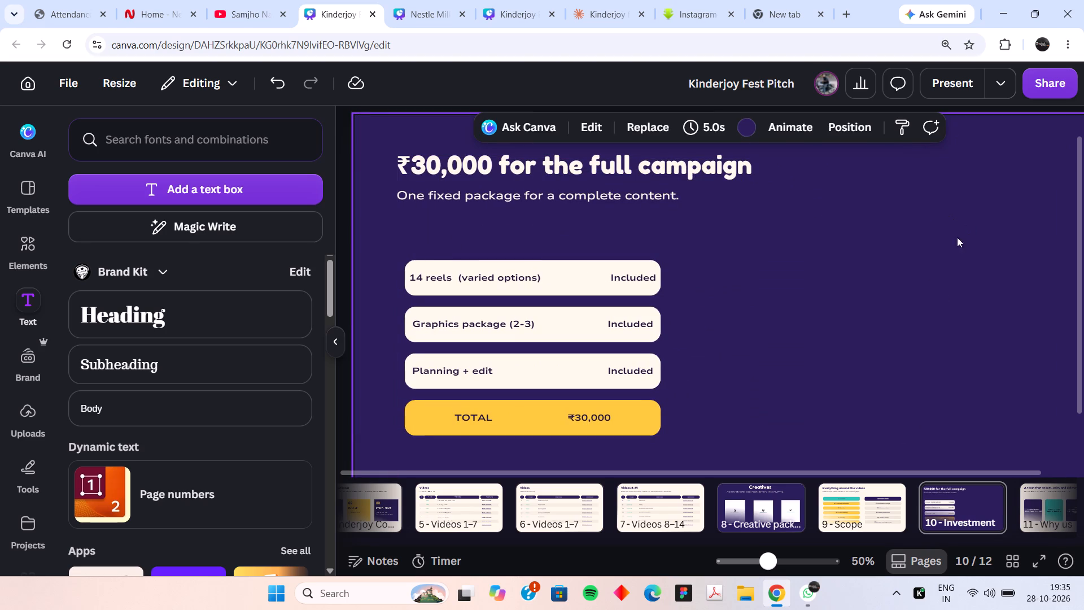
Review the Investment and Why us pages near the end of the deck.
scroll(954, 500, "left", 2)
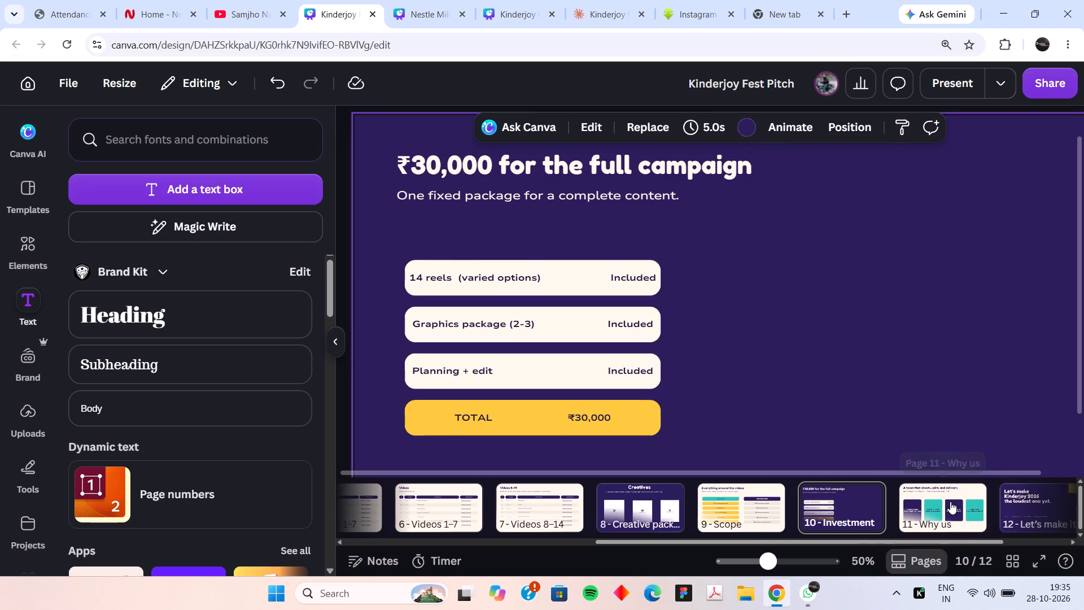
left_click(766, 511)
left_click(828, 511)
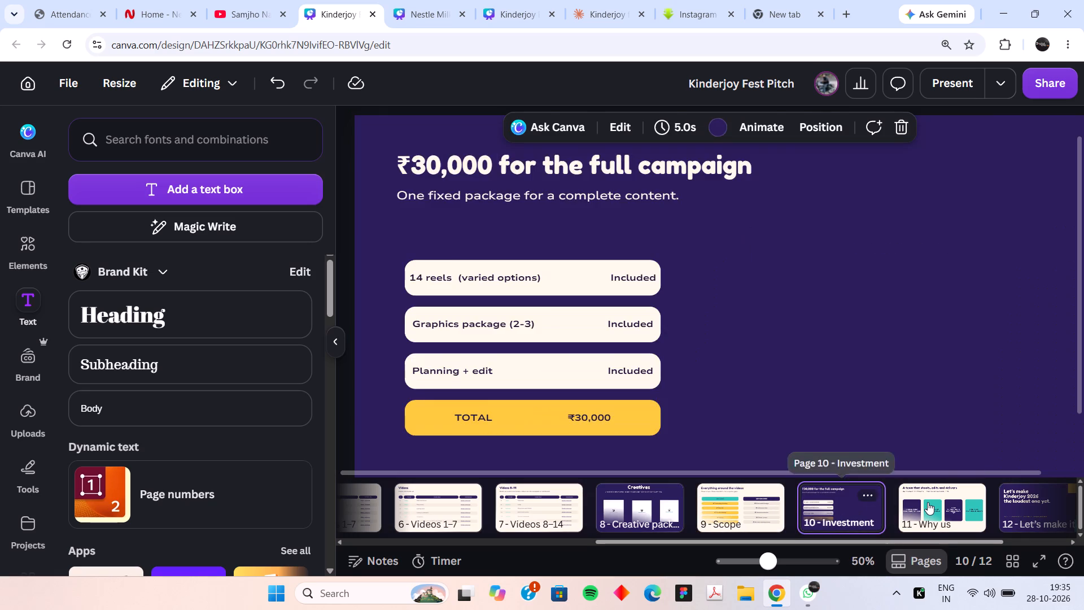
left_click(928, 502)
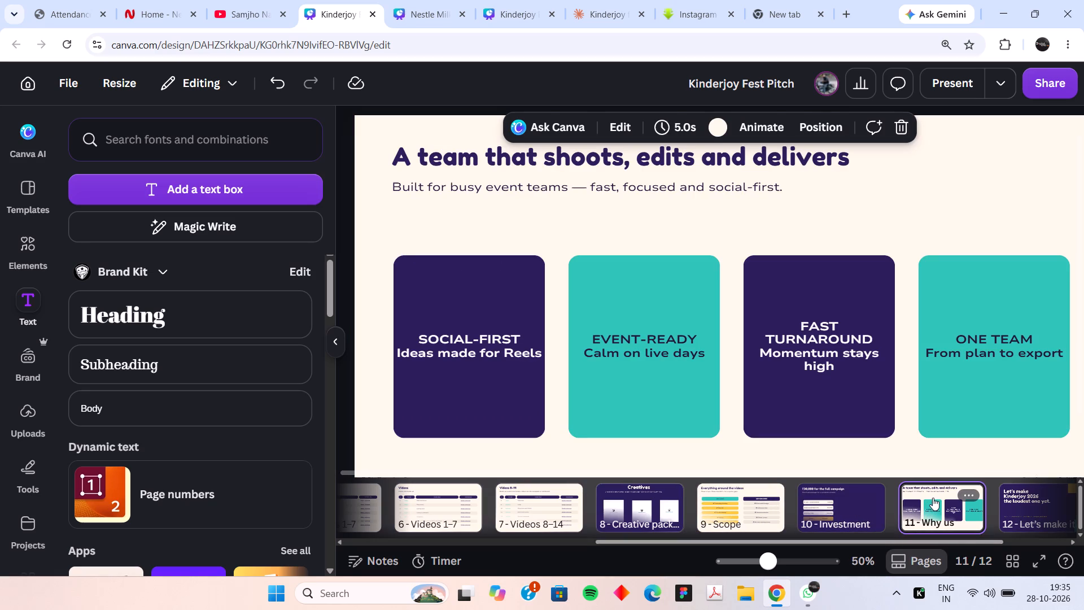
scroll(605, 282, "left", 1)
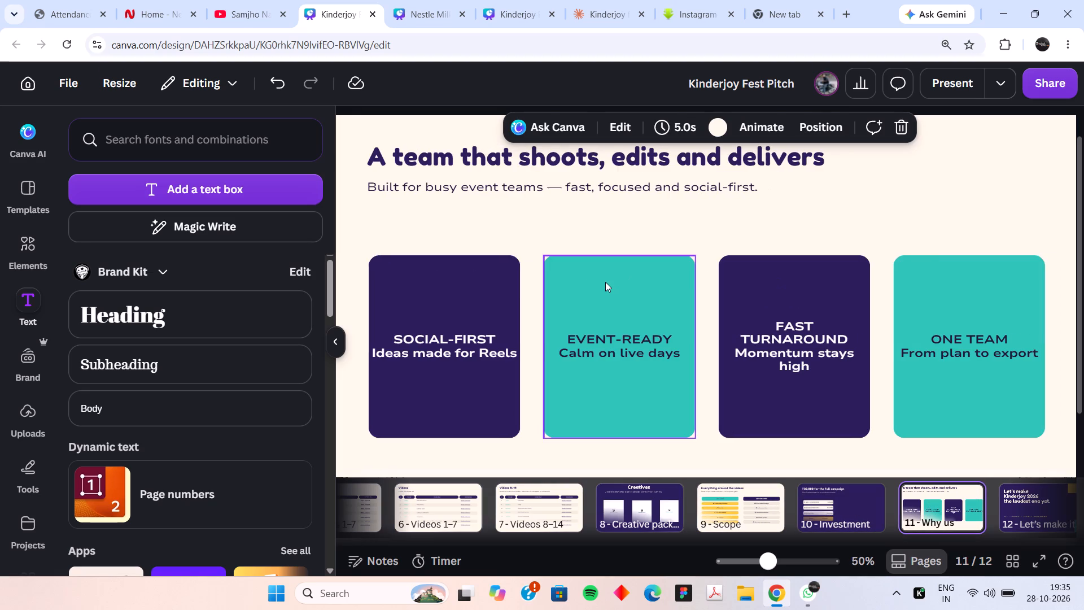
scroll(605, 282, "left", 1)
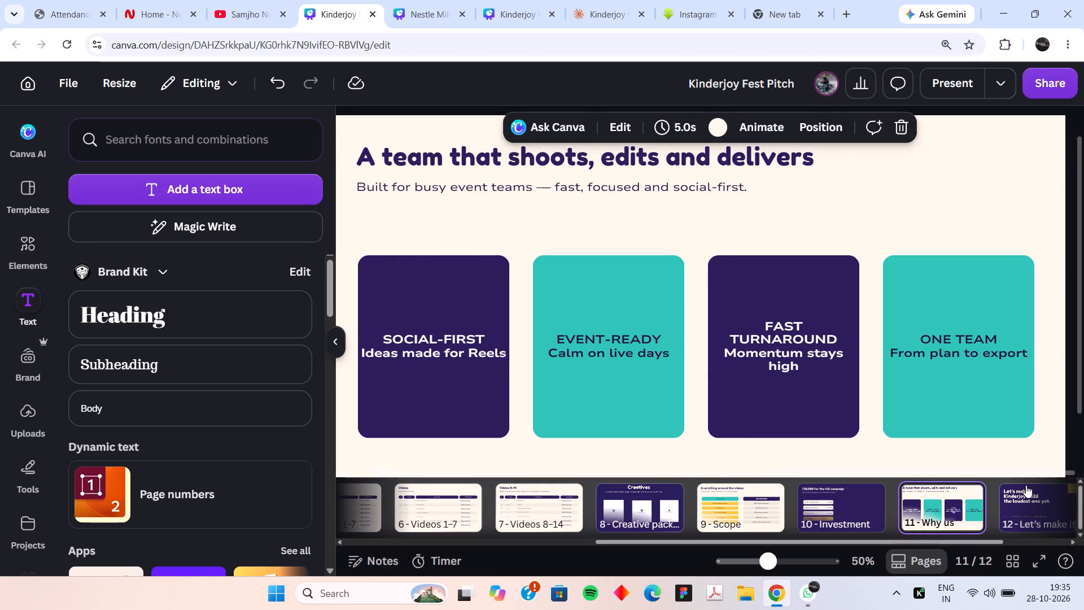
left_click(1026, 485)
left_click(947, 498)
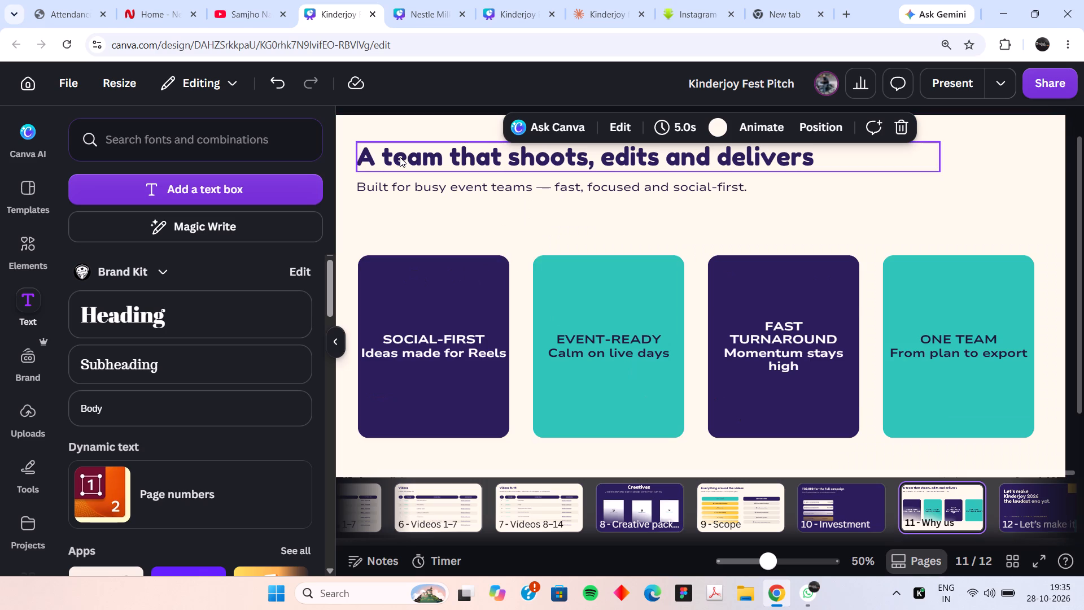
left_click(408, 6)
left_click(528, 0)
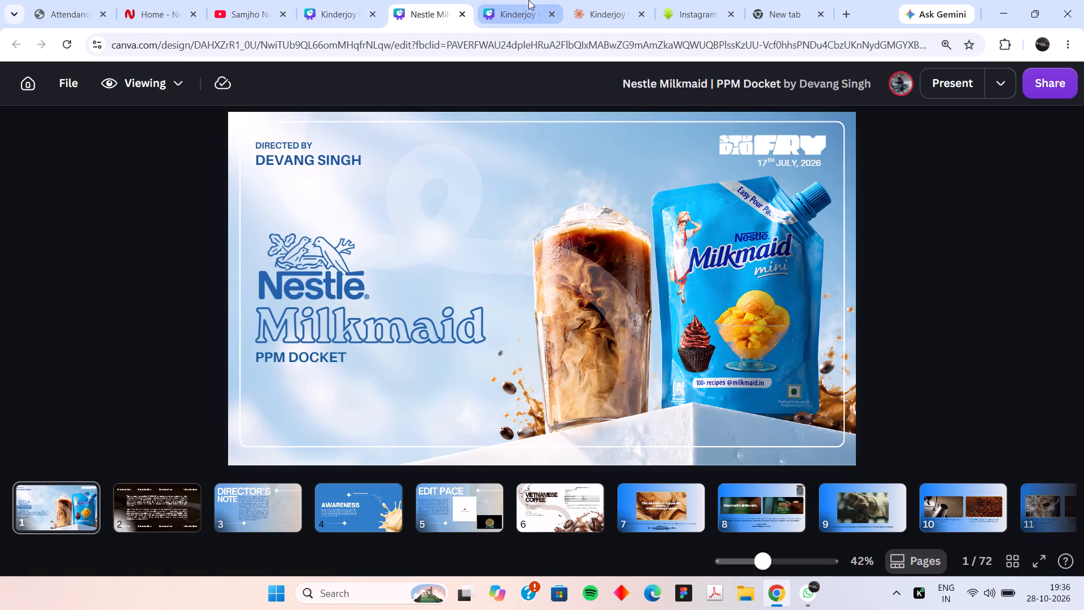
left_click(335, 2)
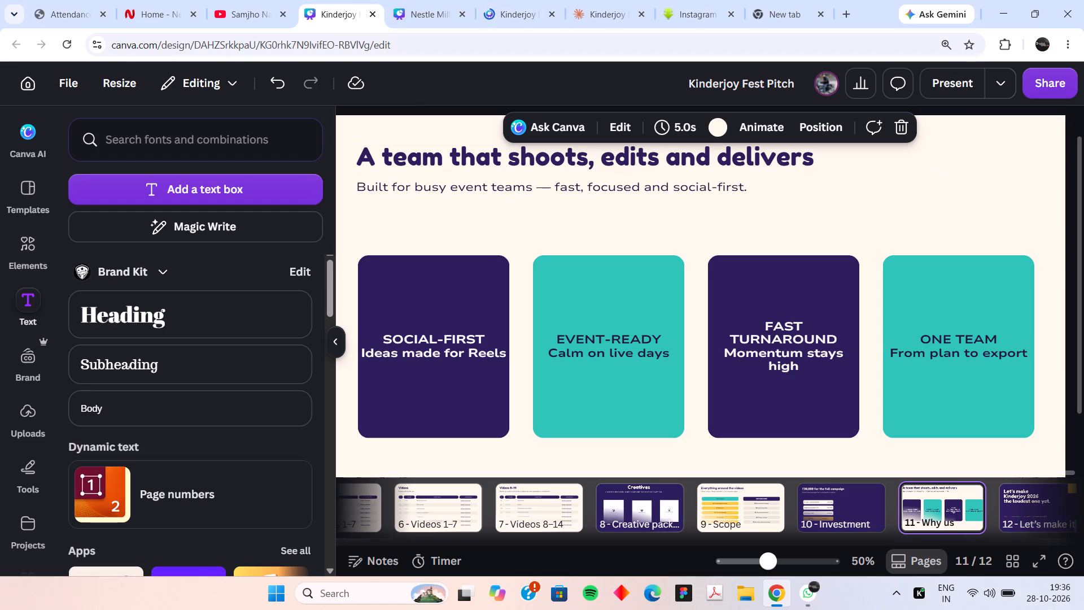
left_click(506, 6)
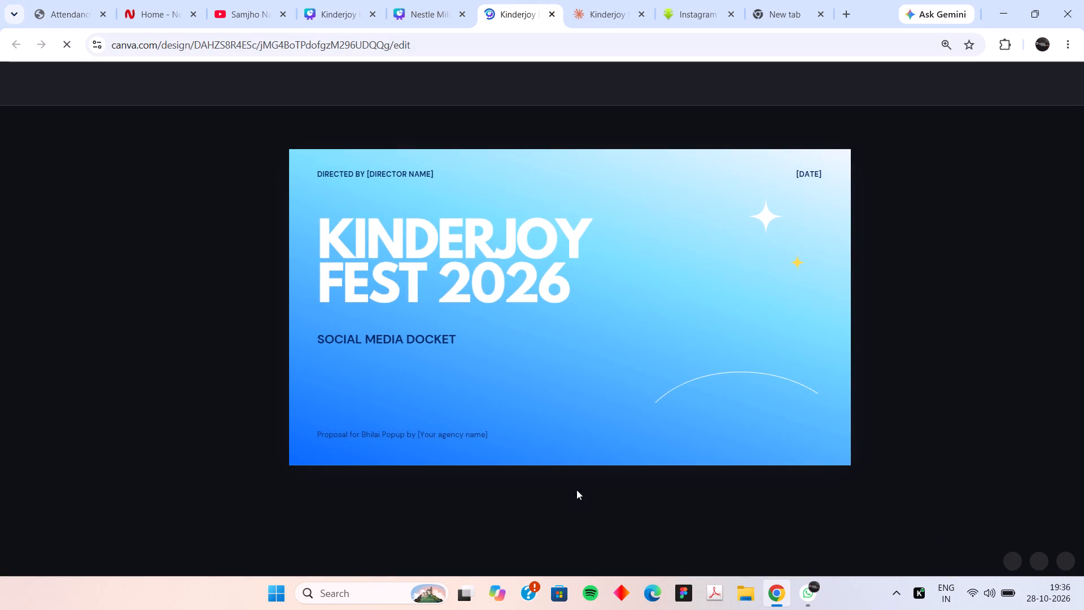
scroll(575, 476, "down", 1)
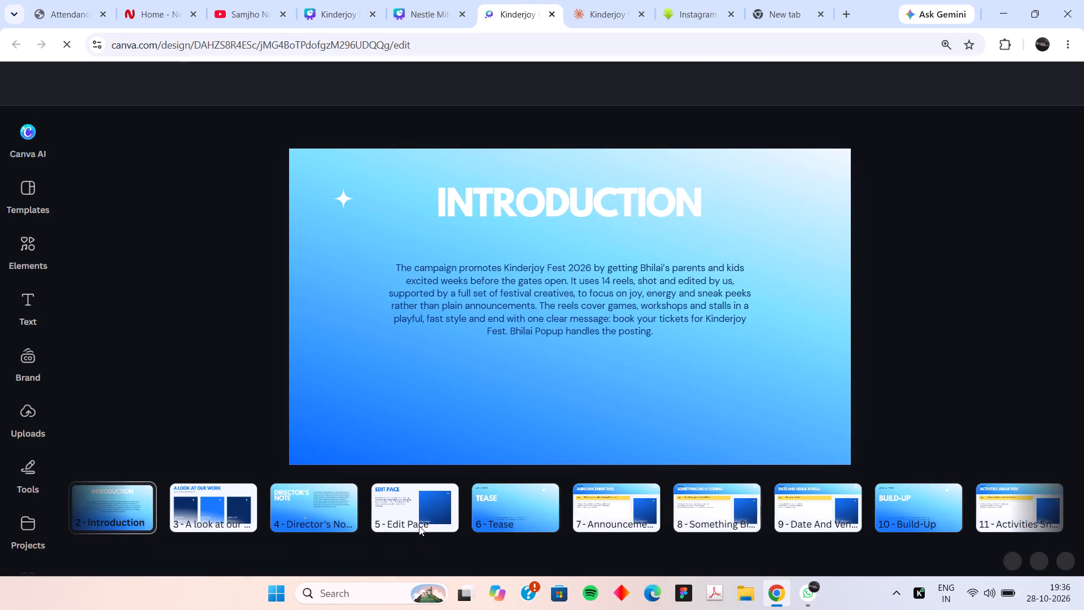
left_click_drag(415, 543, 991, 565)
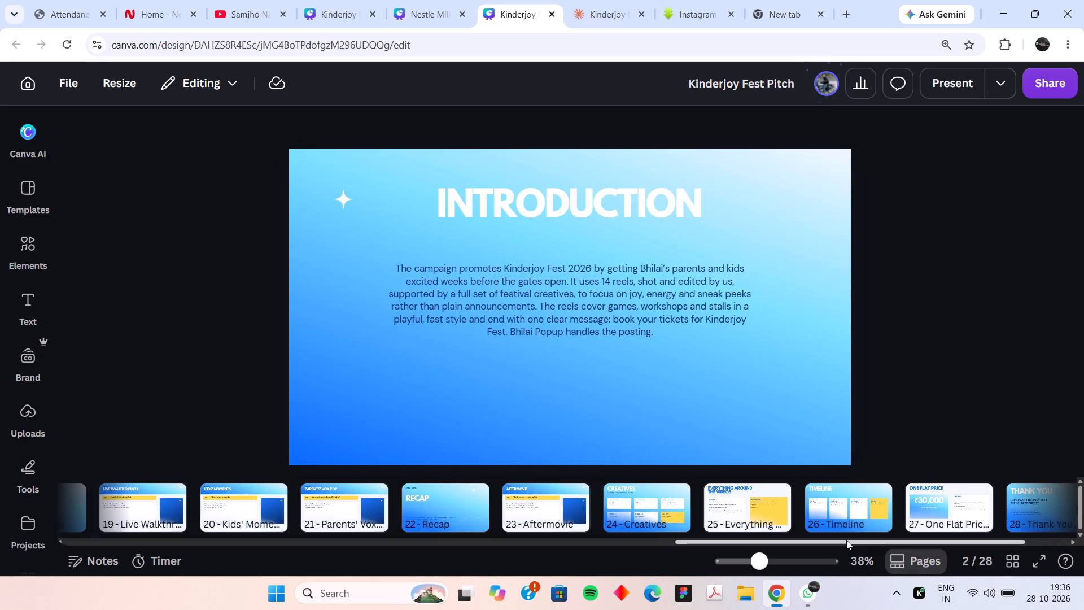
left_click_drag(841, 540, 893, 541)
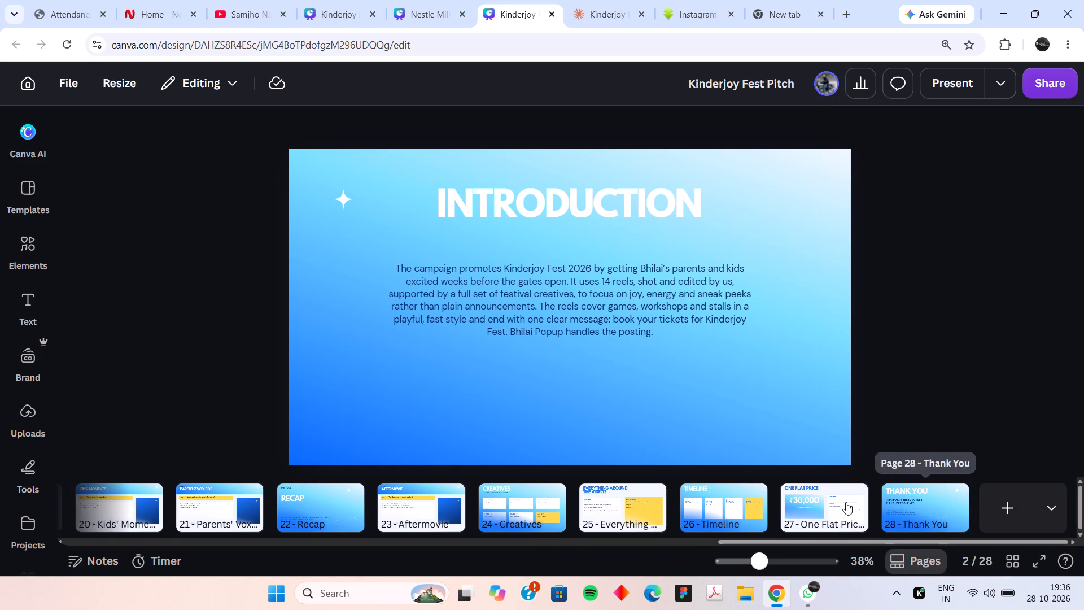
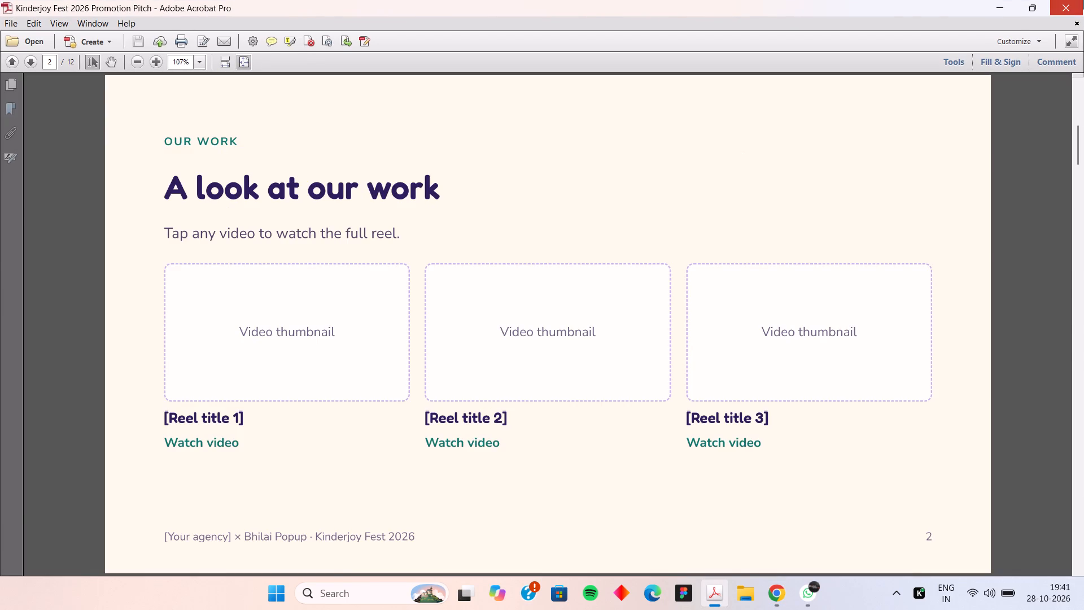
Upload the Kinderjoy Fest 2026 Promotion Pitch PDF from Downloads through the Canva home page.
left_click(24, 89)
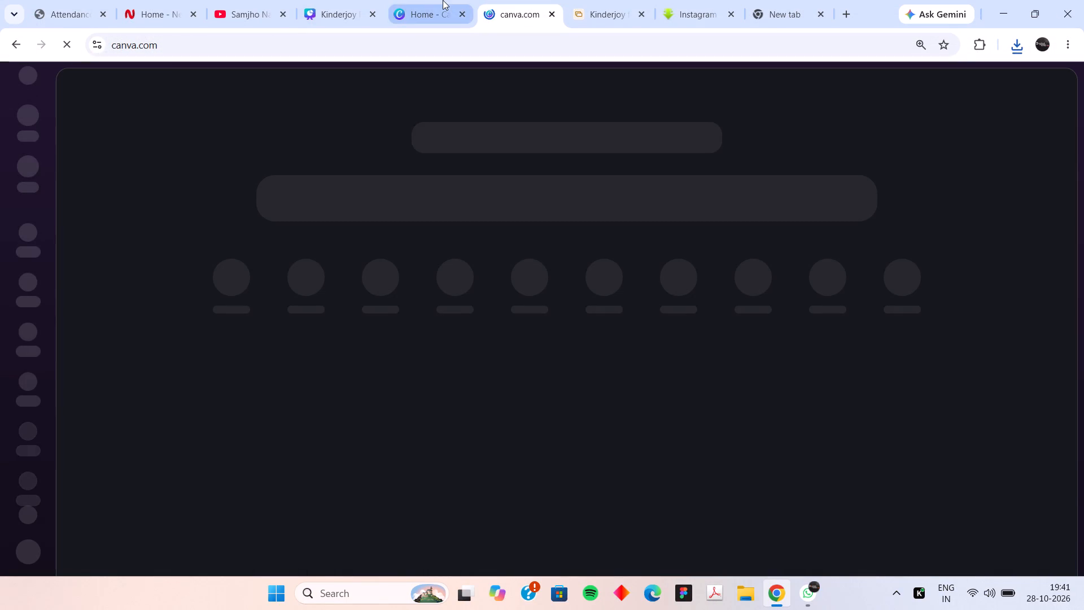
left_click(443, 0)
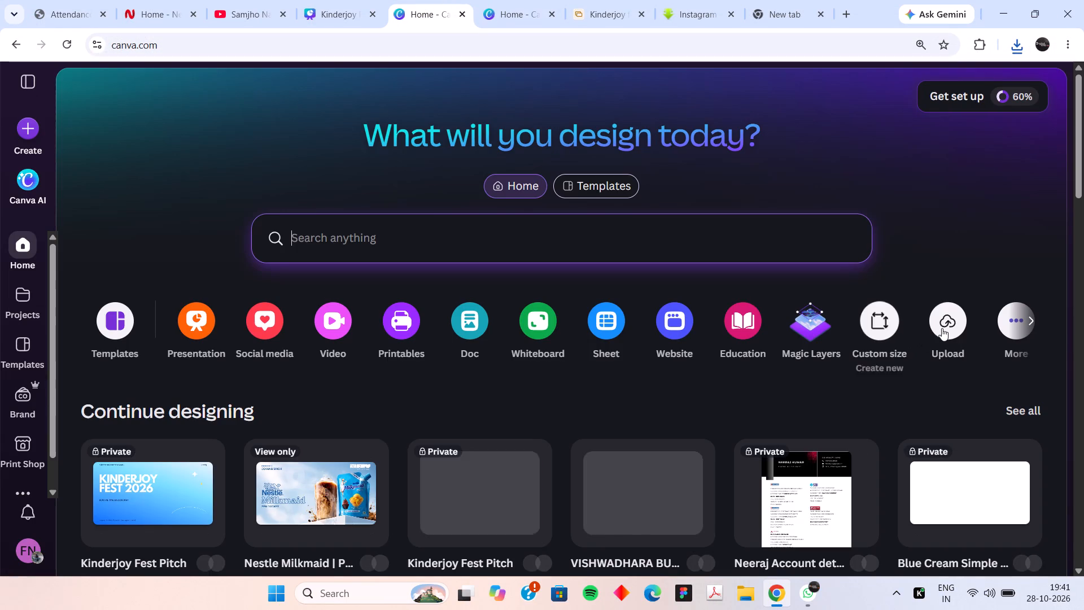
left_click(942, 328)
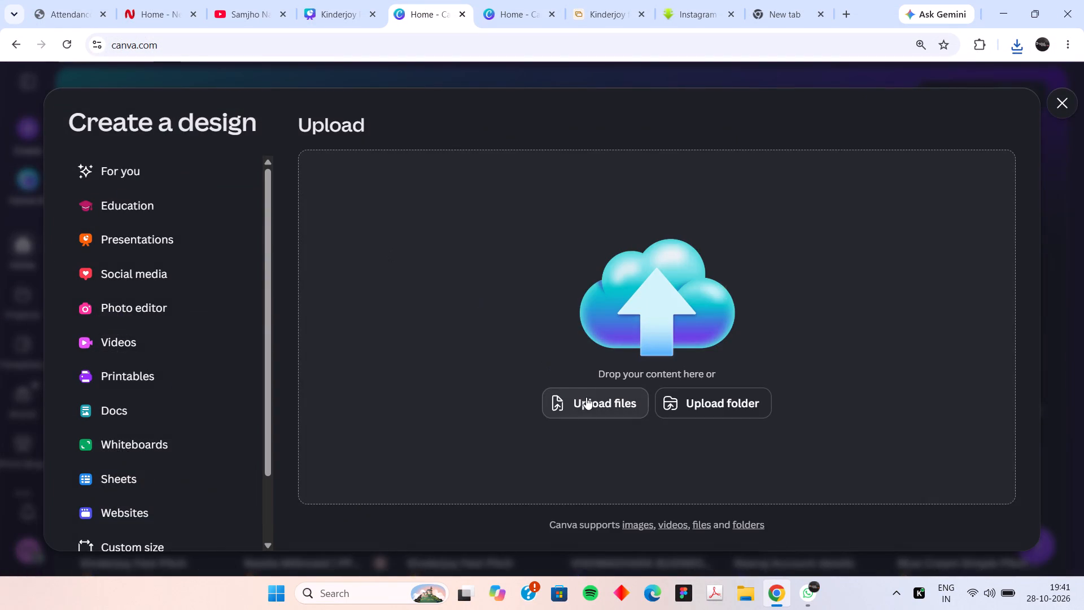
left_click(586, 398)
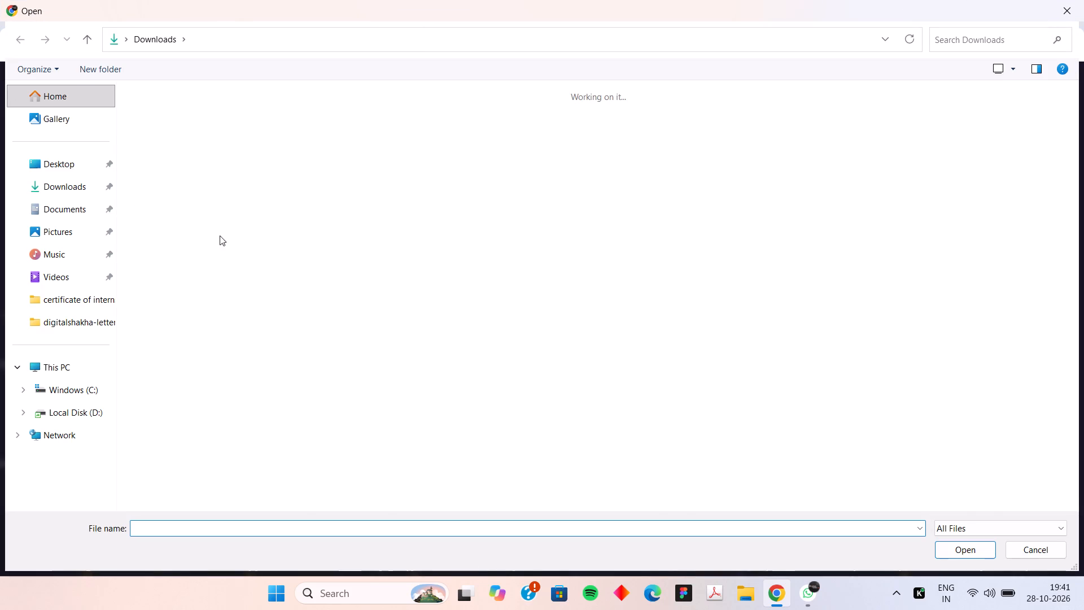
left_click(202, 216)
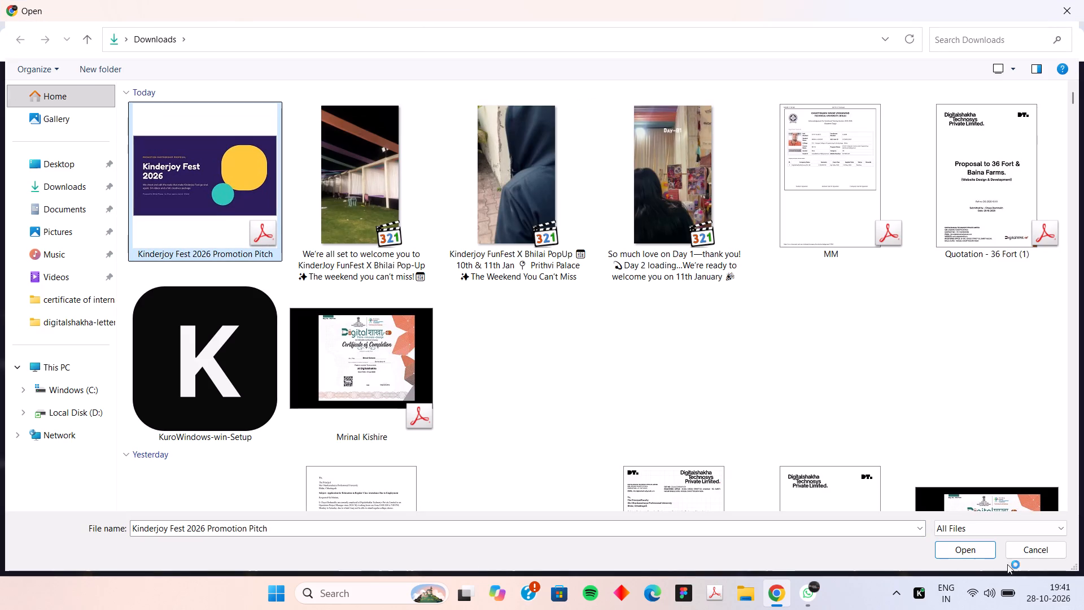
left_click(986, 553)
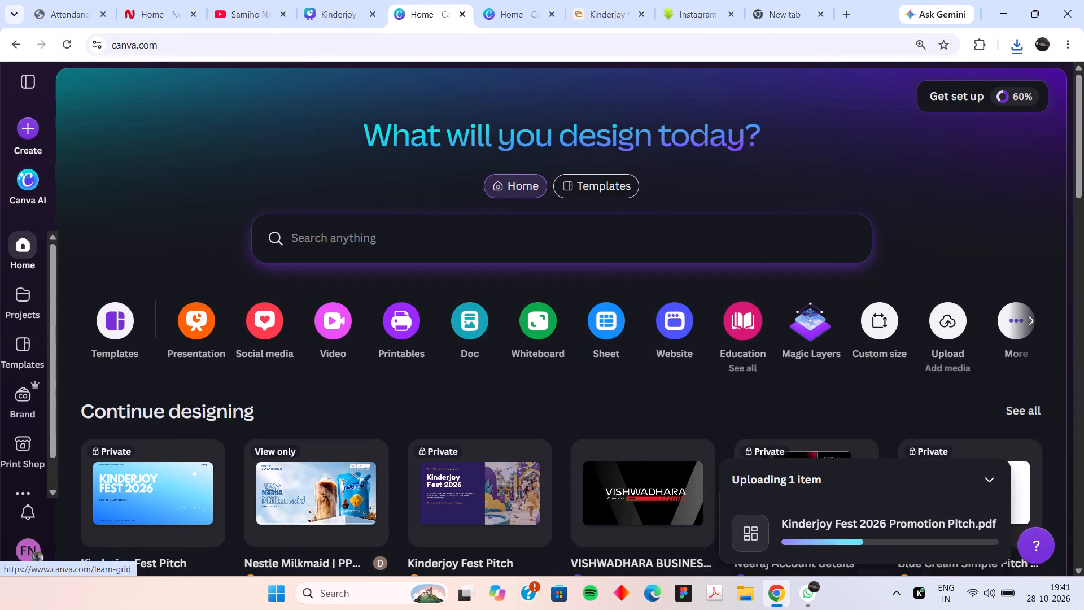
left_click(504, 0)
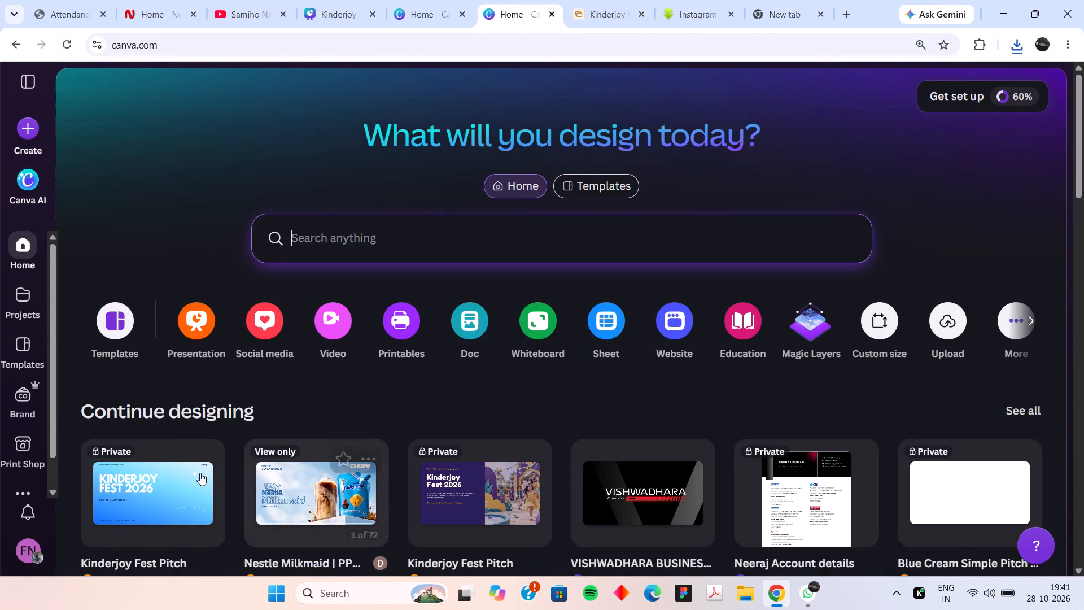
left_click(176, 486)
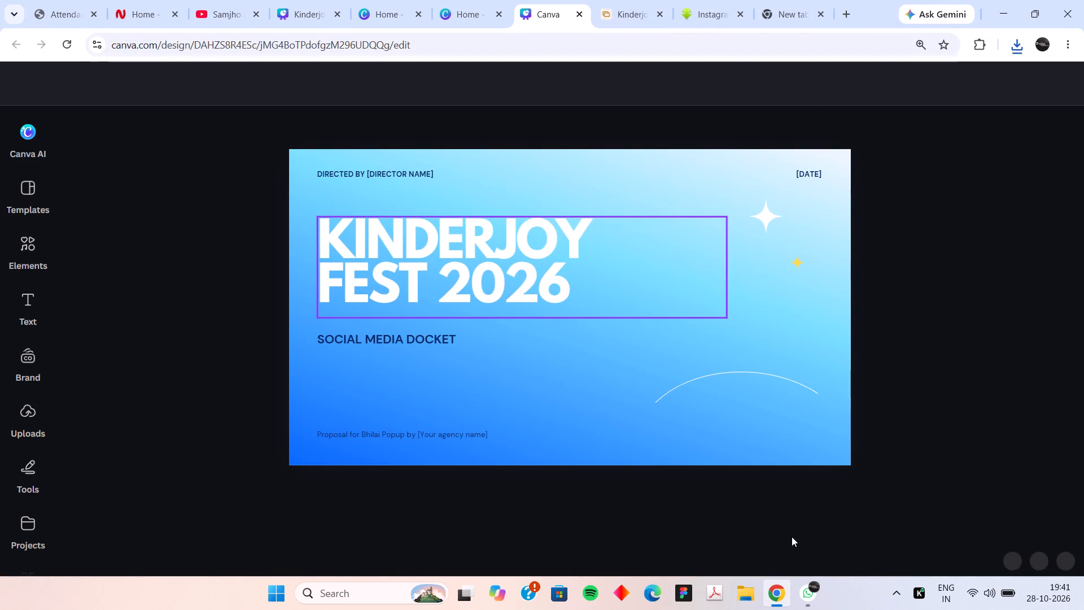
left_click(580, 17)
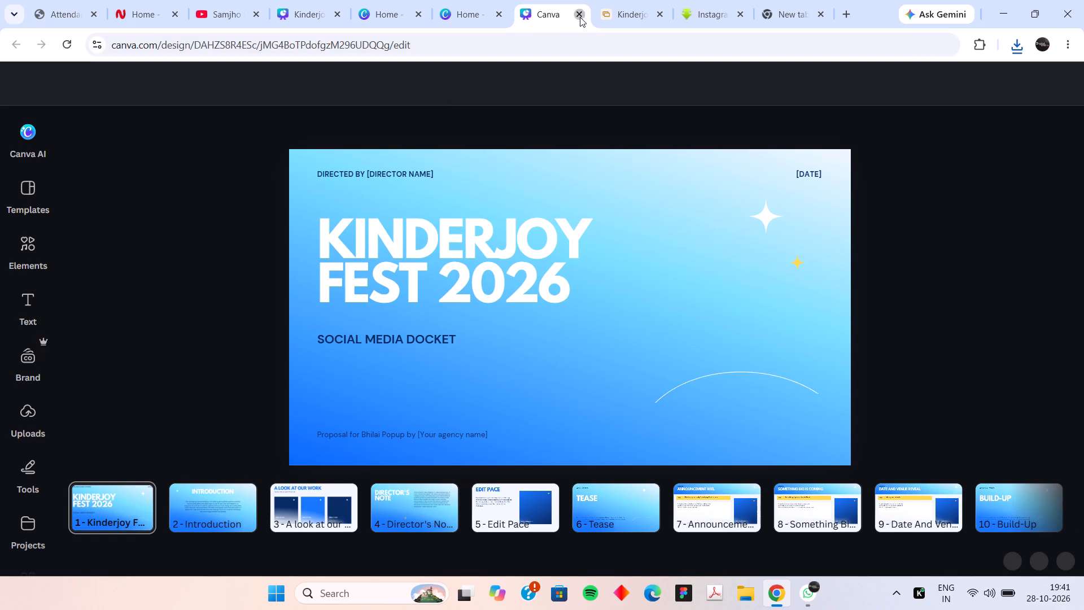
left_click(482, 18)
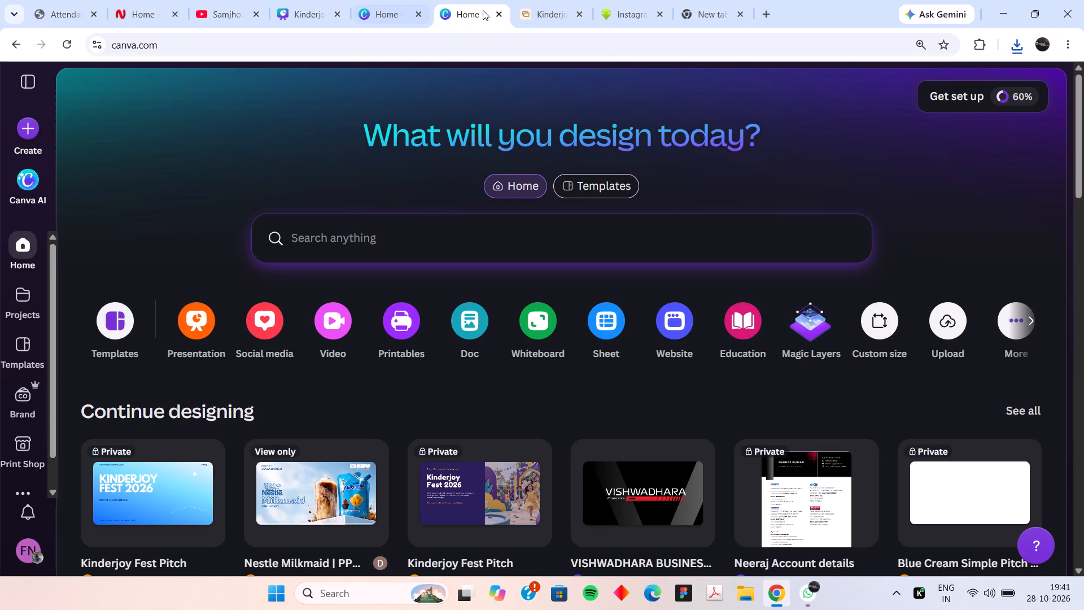
Open the uploaded Kinderjoy Fest 2026 Promotion Pitch PDF as a Canva design and close the leftover Canva browser tabs.
left_click(410, 0)
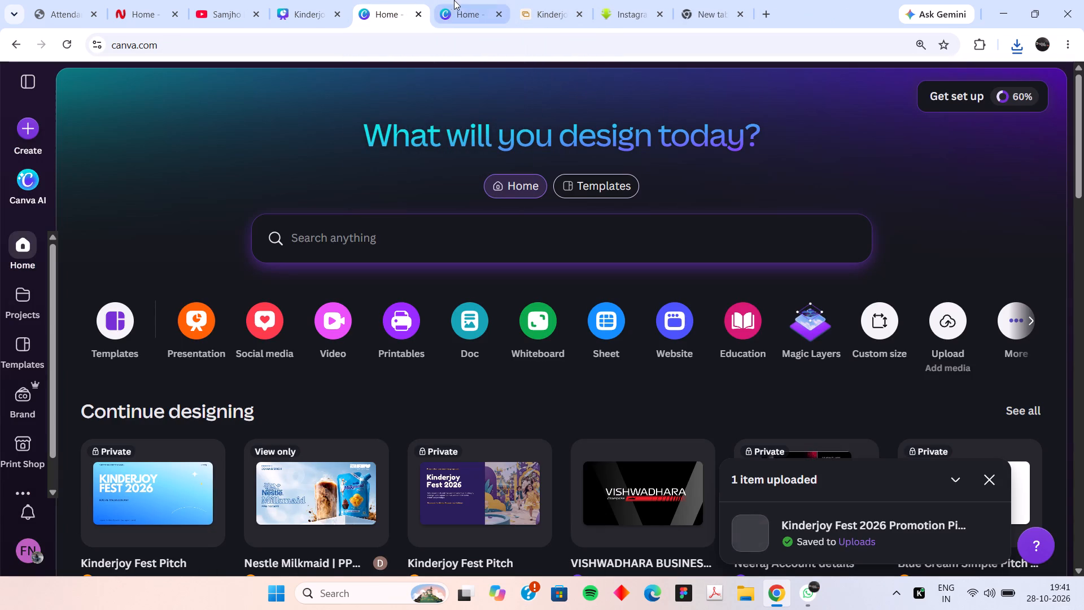
left_click(866, 546)
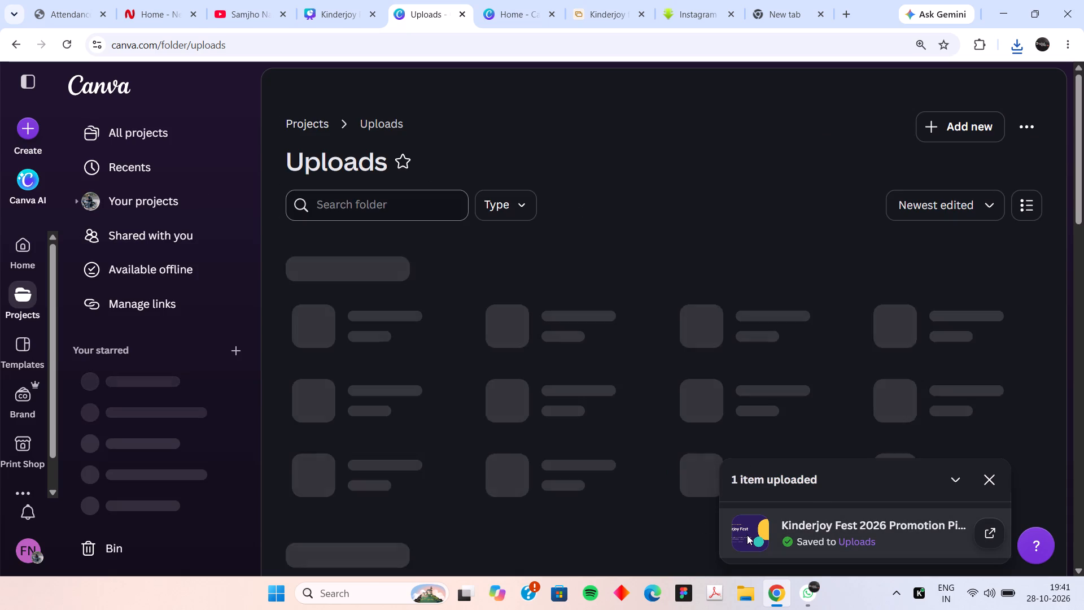
left_click(747, 535)
left_click(392, 305)
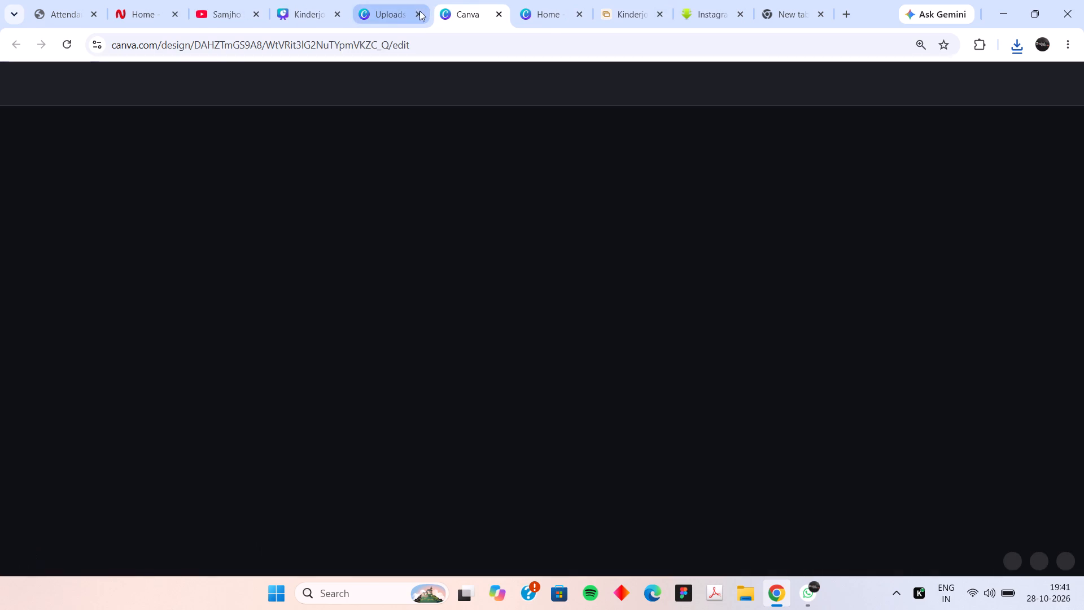
left_click(416, 19)
left_click(499, 19)
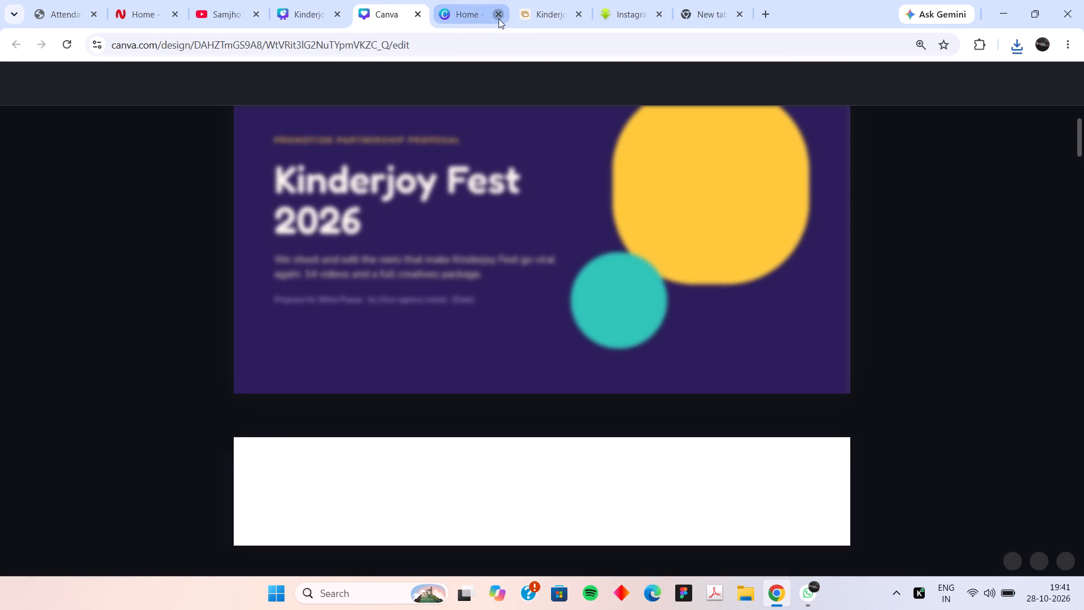
Copy the grouped content of page 11, "A team that shoots, edits and delivers", in the uploaded pitch design.
left_click_drag(1083, 129, 1083, 382)
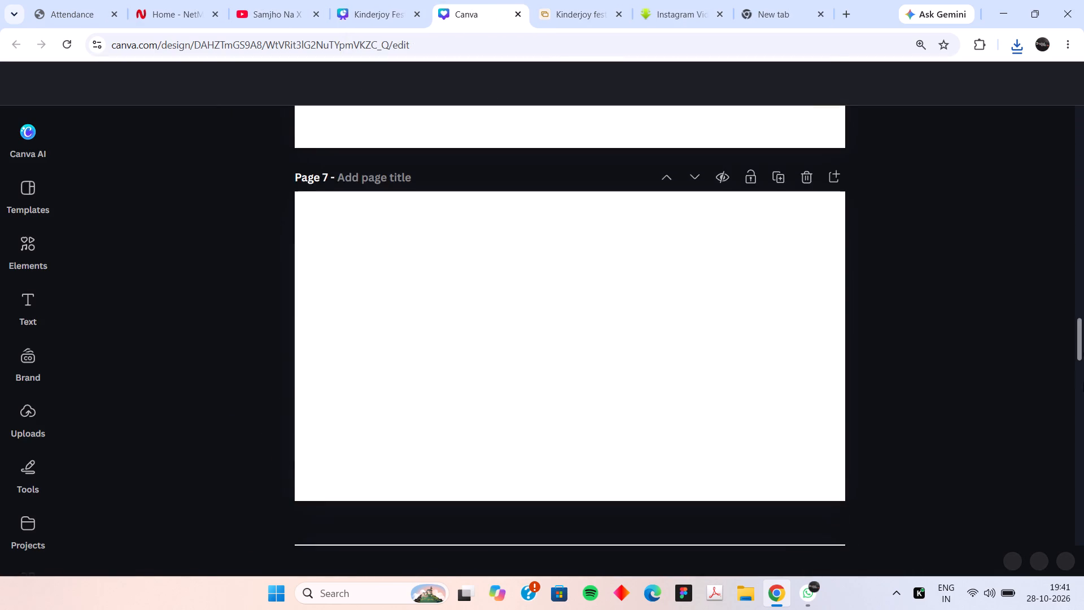
left_click_drag(1083, 382, 1083, 478)
scroll(617, 384, "down", 4)
scroll(609, 384, "up", 3)
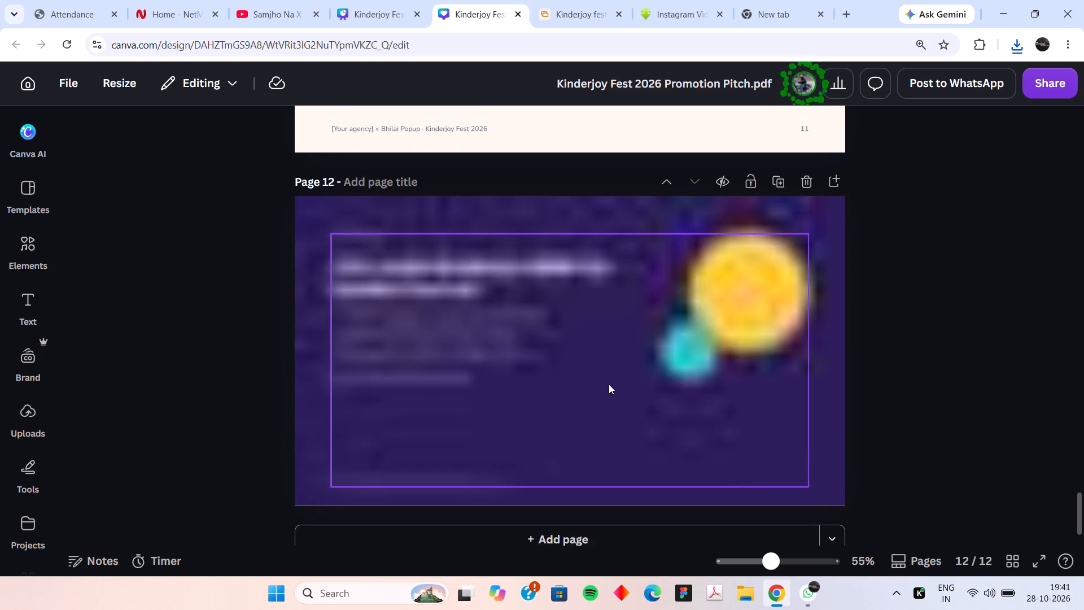
scroll(406, 253, "up", 2)
left_click_drag(268, 223, 700, 394)
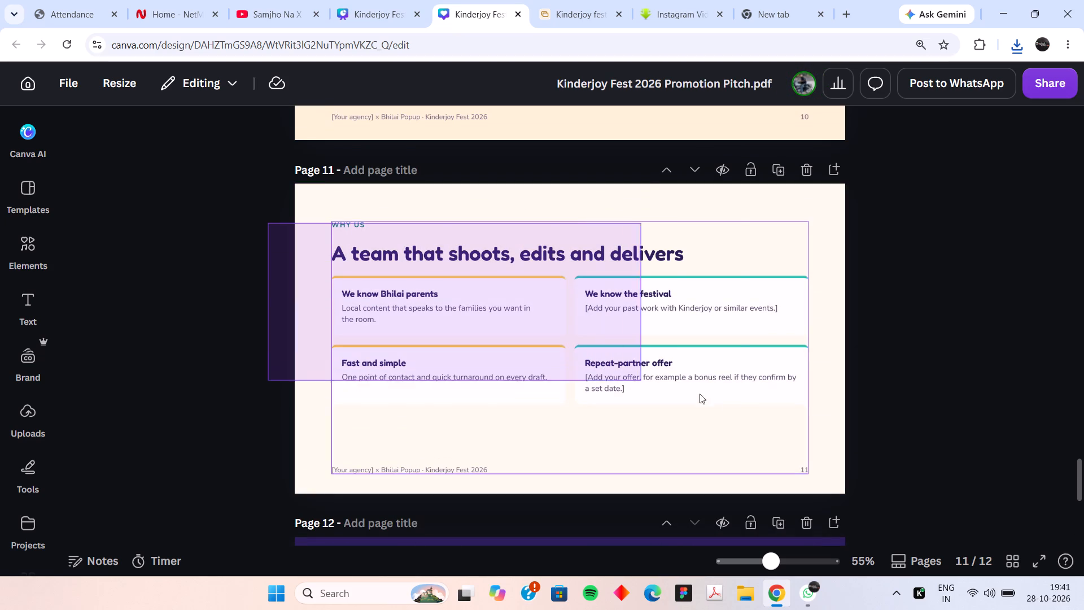
left_click_drag(700, 394, 742, 404)
right_click(581, 377)
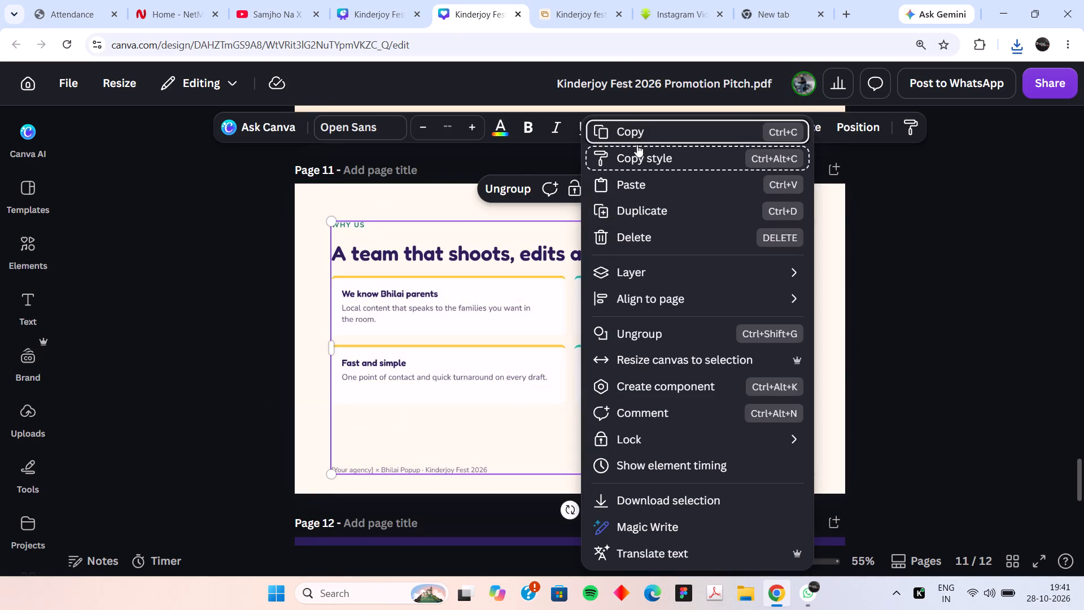
left_click(639, 137)
Paste the copied team content onto the empty Why us page of the Kinderjoy Fest Pitch deck.
left_click(364, 0)
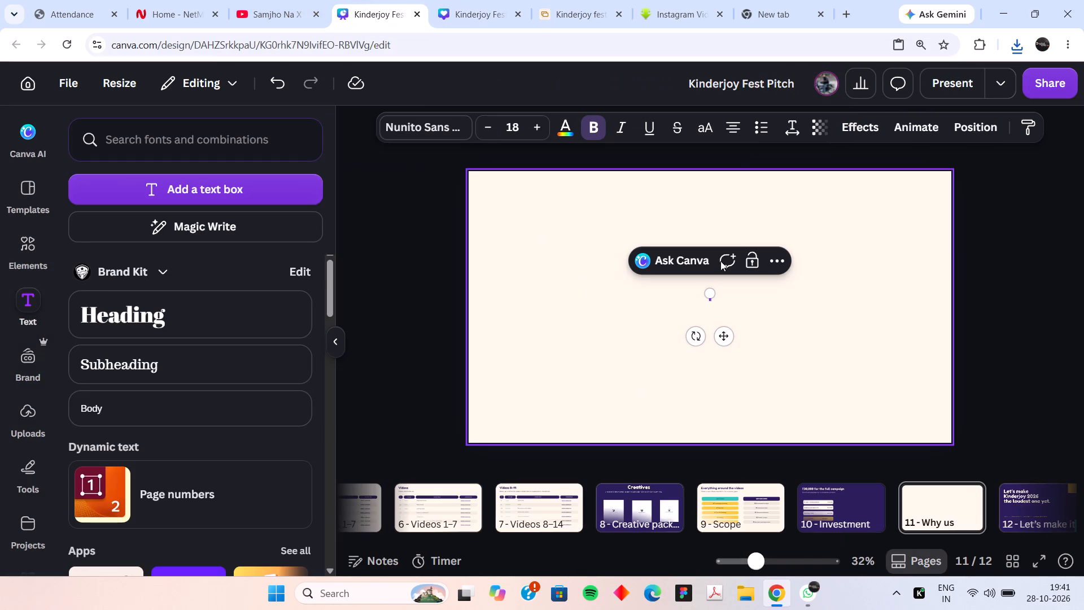
left_click(661, 283)
right_click(565, 229)
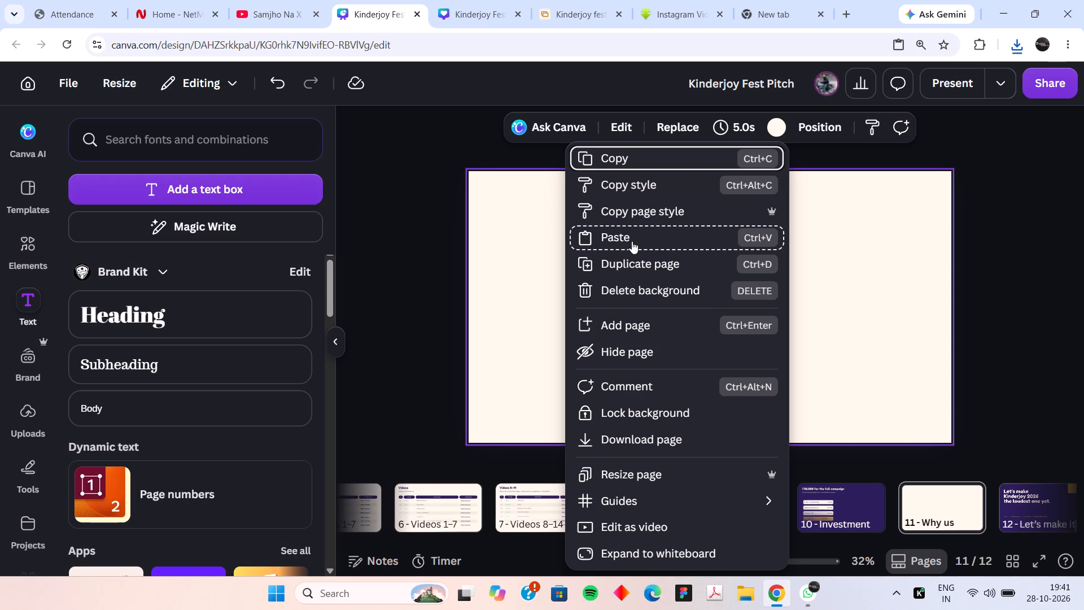
left_click(635, 234)
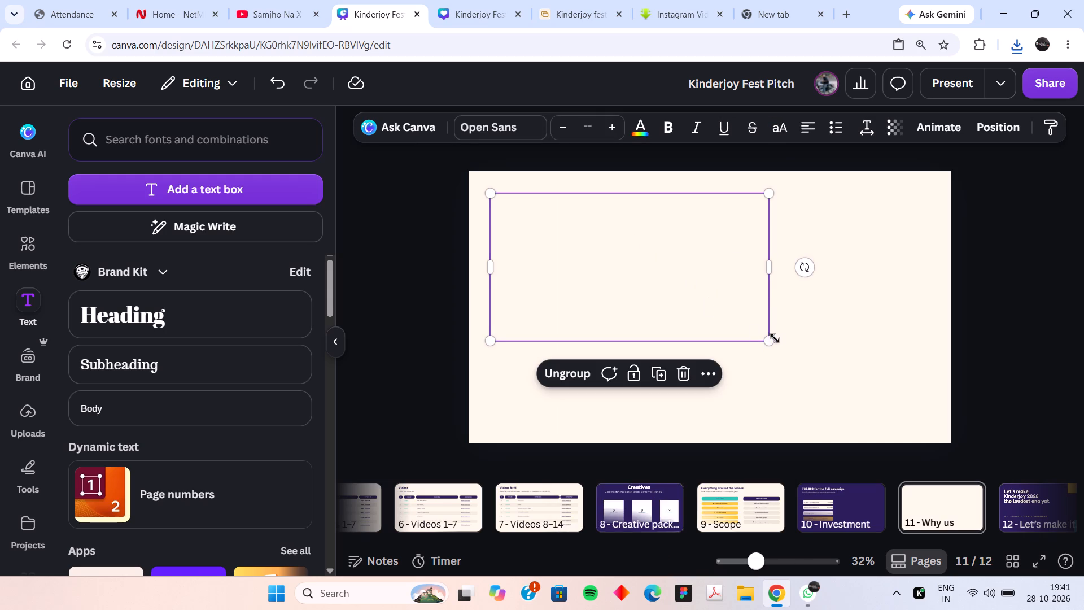
Delete the pasted blank group from the Why us page of the Kinderjoy Fest Pitch deck.
double_click(684, 312)
left_click(543, 392)
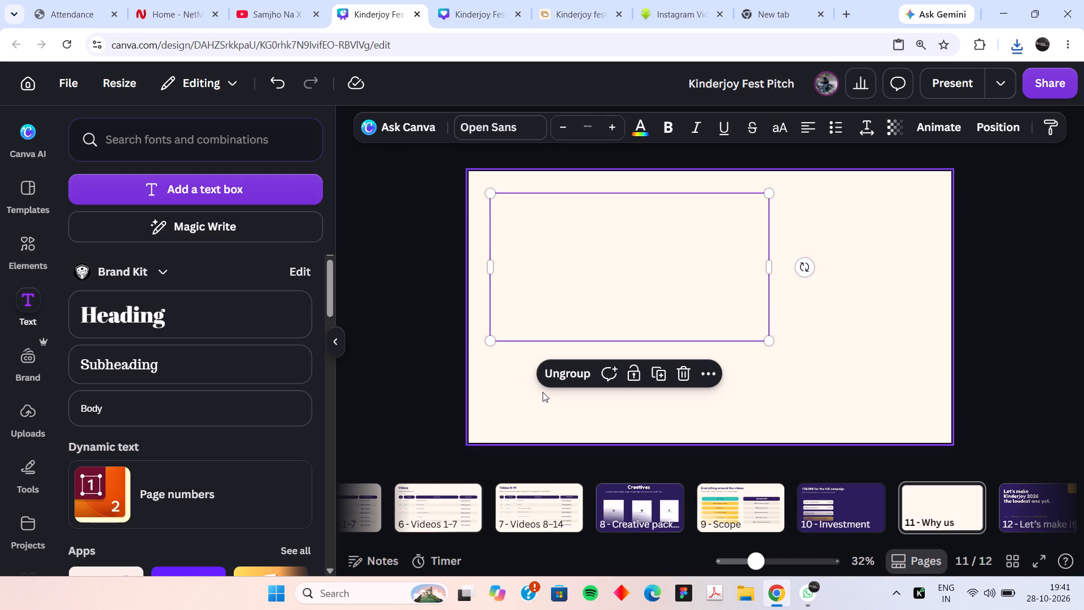
left_click_drag(516, 214, 668, 251)
key("Delete")
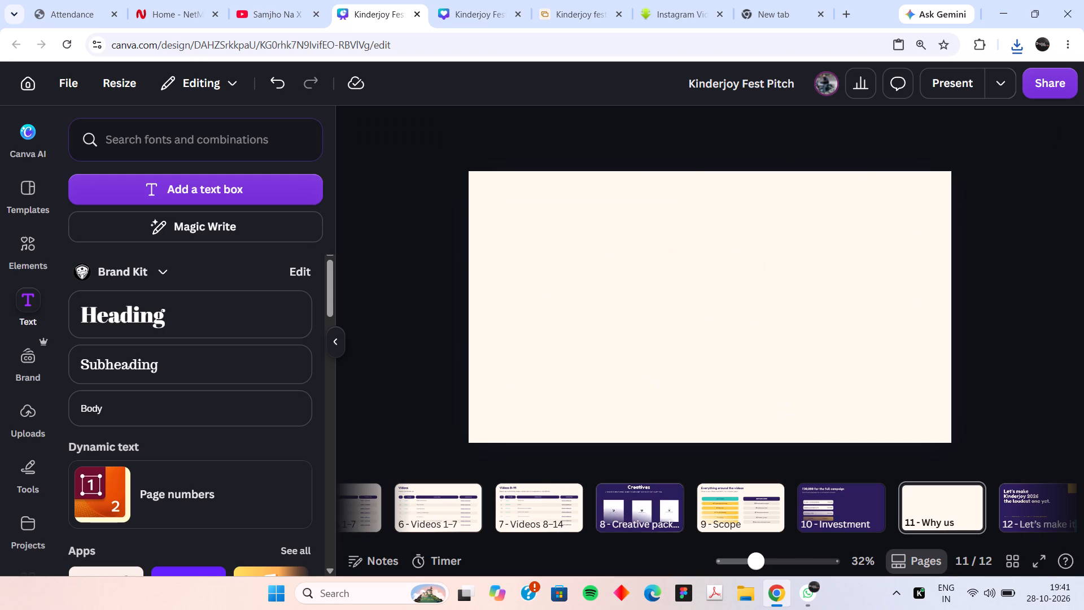
In the uploaded Promotion Pitch PDF design, move the overlying group off page 11 and copy the full slide image beneath it.
left_click(482, 0)
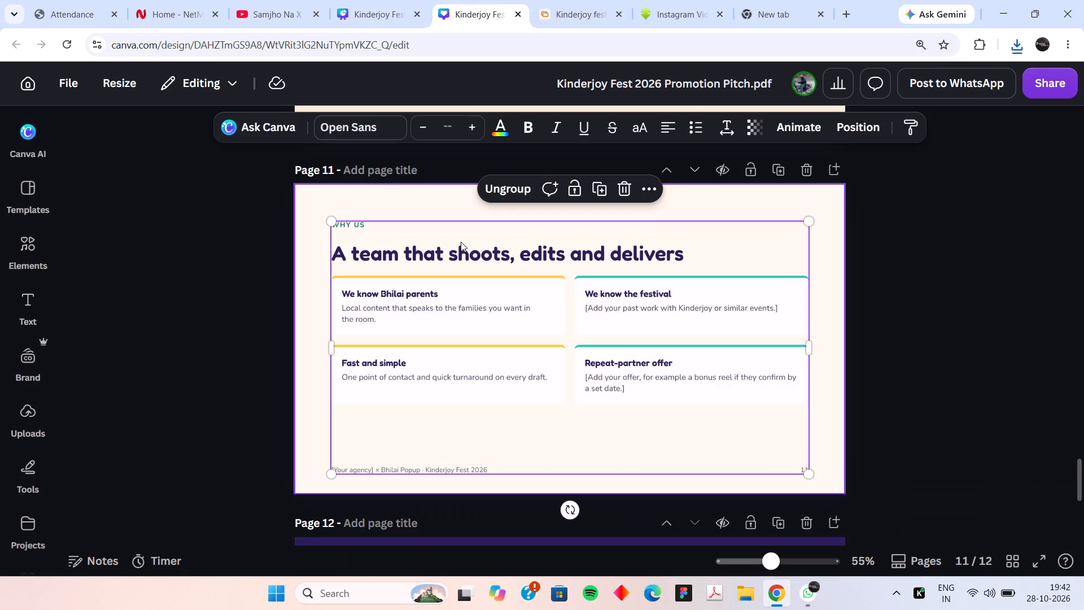
left_click_drag(444, 249, 540, 254)
left_click_drag(551, 260, 786, 288)
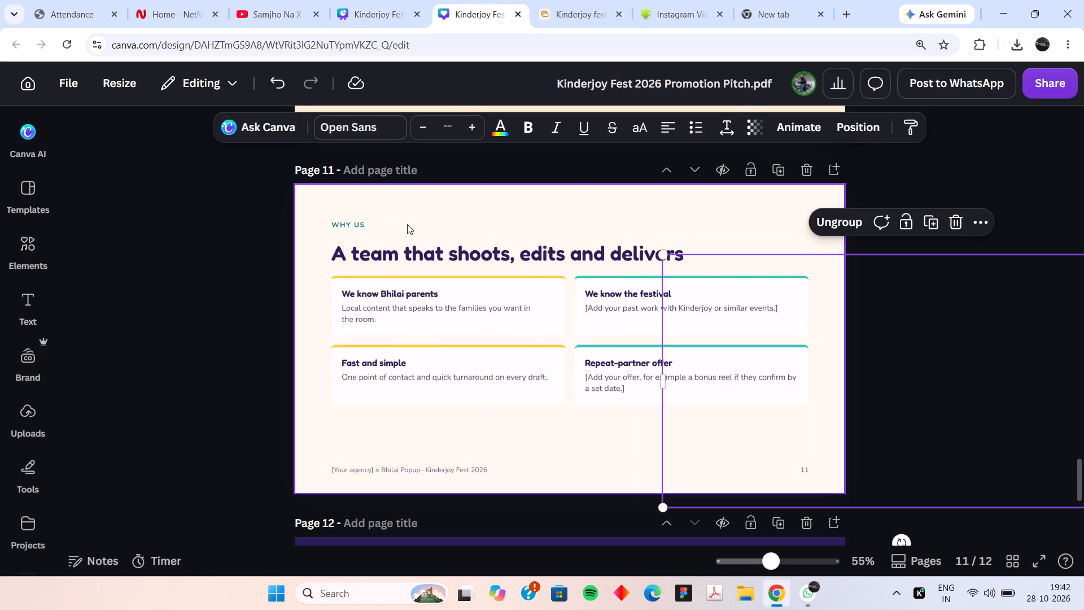
left_click_drag(416, 255, 408, 263)
left_click(385, 264)
left_click_drag(465, 253, 563, 267)
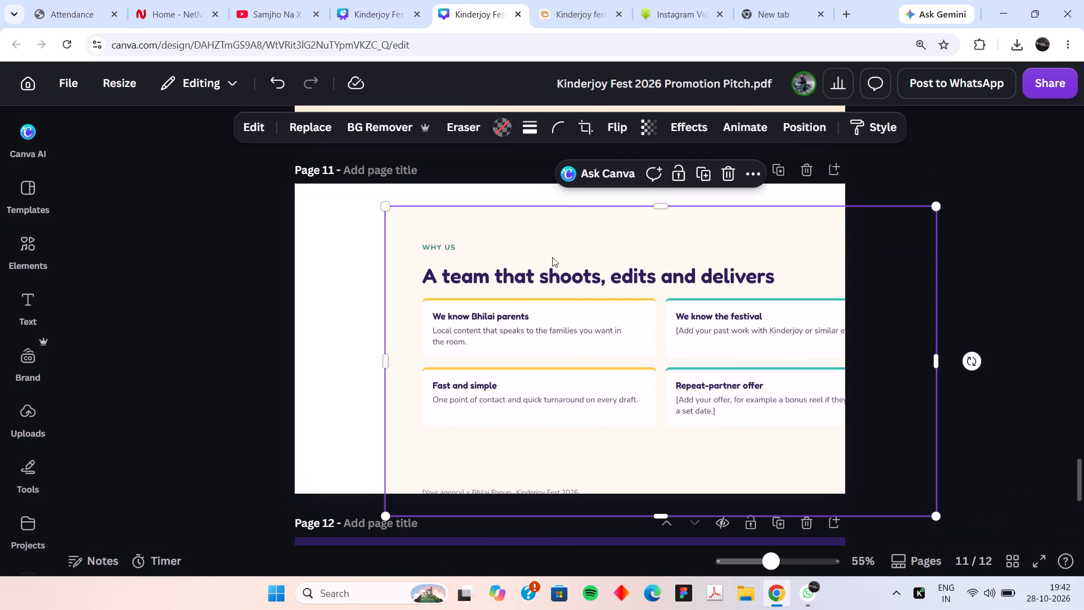
right_click(479, 240)
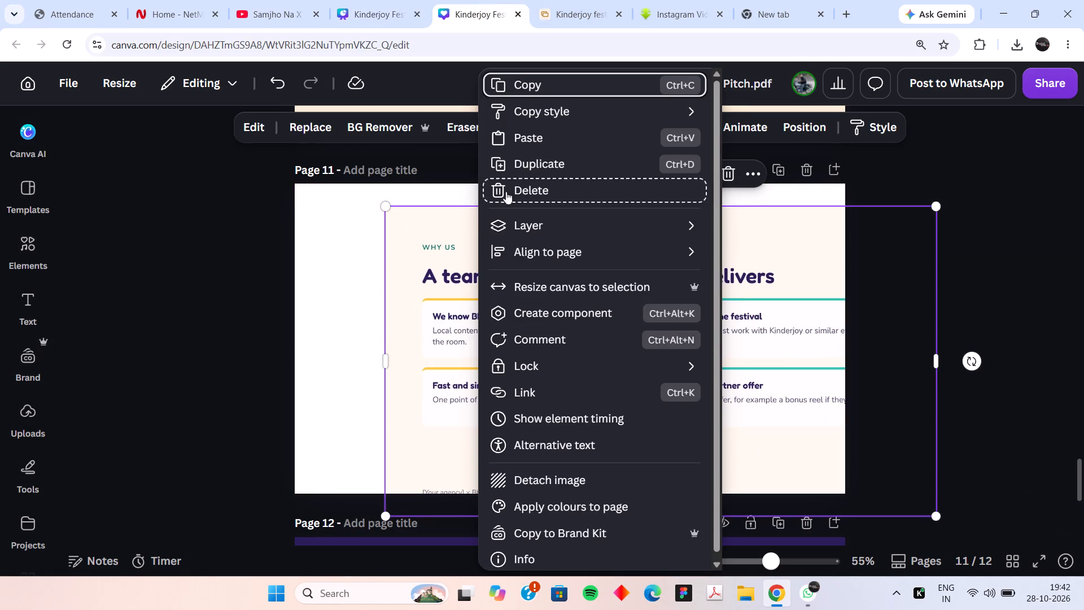
left_click(515, 90)
Paste the copied slide image onto the empty Why us page of the Kinderjoy Fest Pitch deck.
left_click(333, 0)
right_click(674, 259)
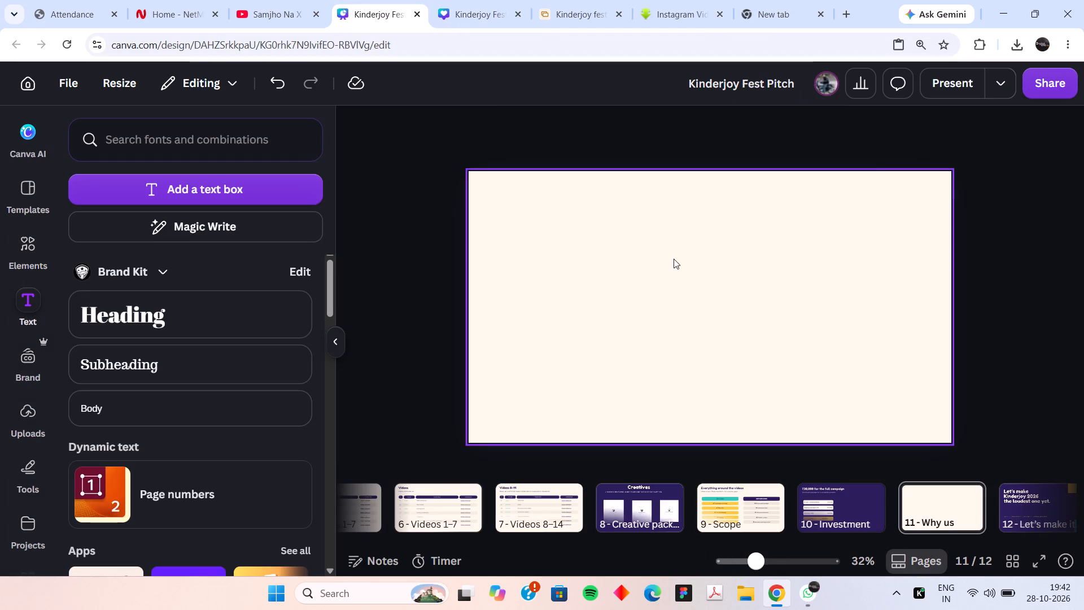
left_click(737, 236)
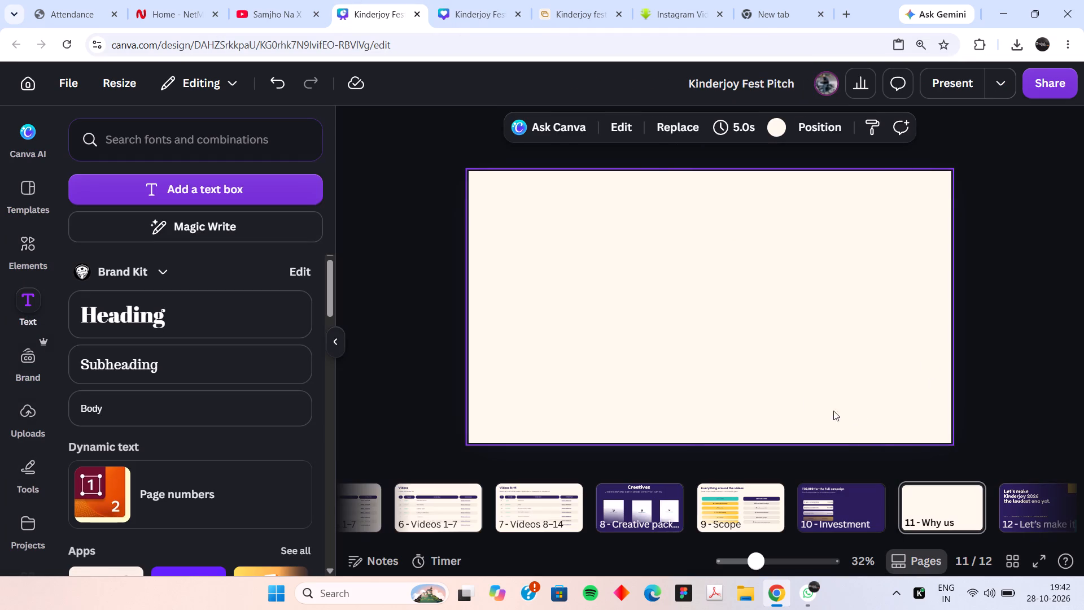
Enlarge and align the pasted "A team that shoots, edits and delivers" image so it fills the whole Why us page.
left_click_drag(729, 324, 750, 336)
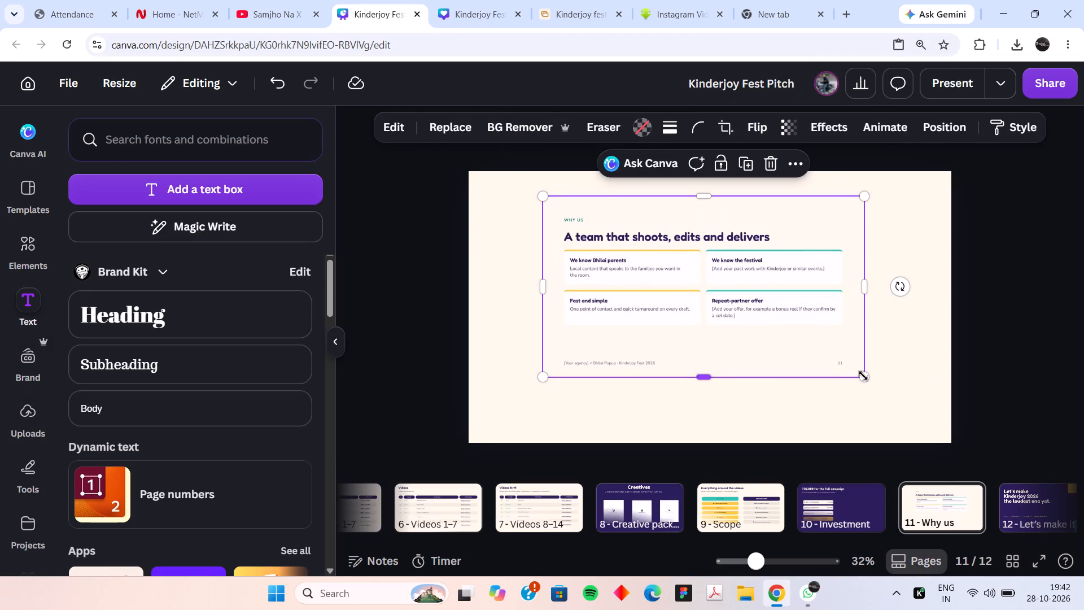
left_click_drag(866, 376, 989, 461)
left_click_drag(670, 315, 616, 301)
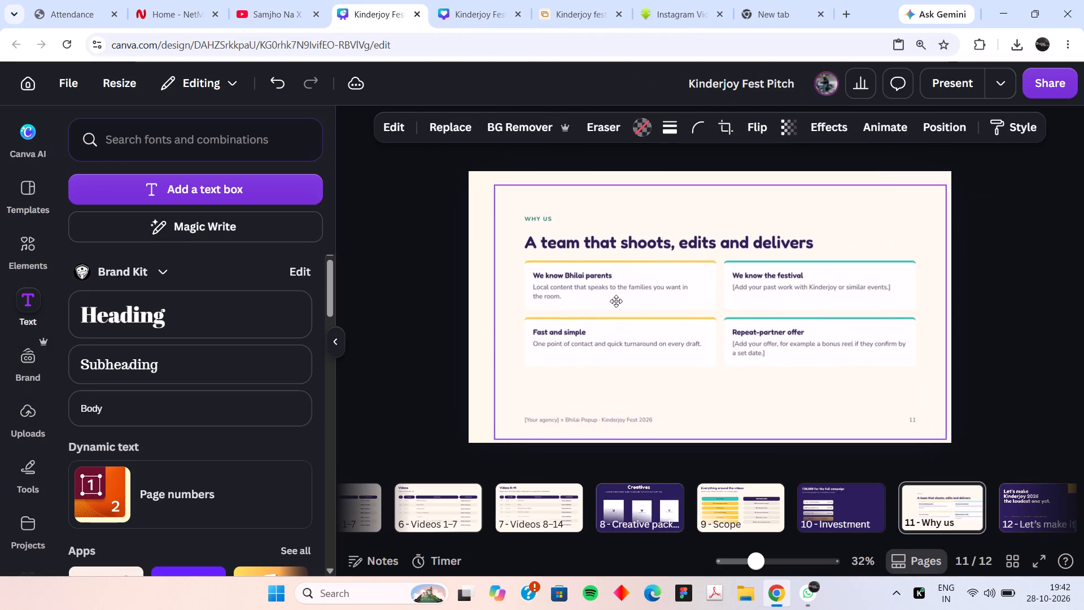
left_click_drag(616, 301, 607, 291)
left_click_drag(938, 428, 952, 442)
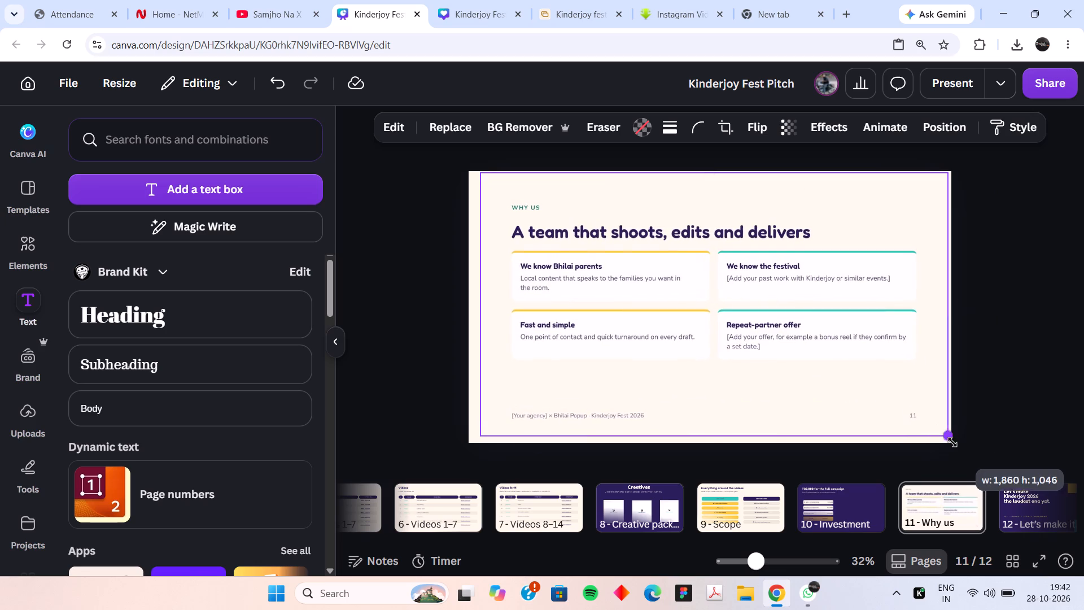
left_click_drag(952, 442, 959, 450)
left_click_drag(779, 326, 780, 326)
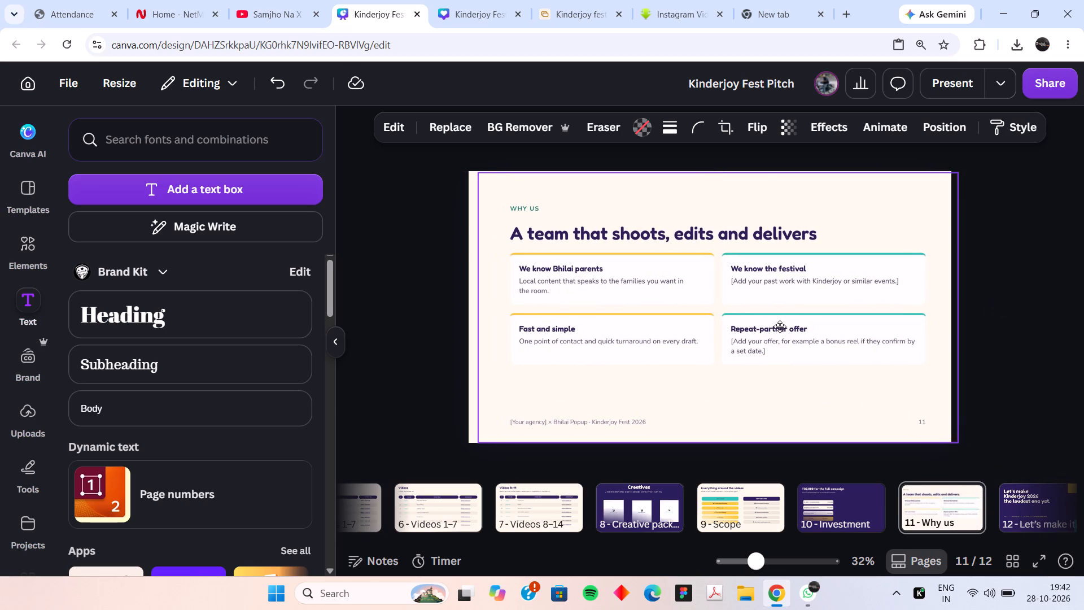
left_click_drag(780, 326, 766, 325)
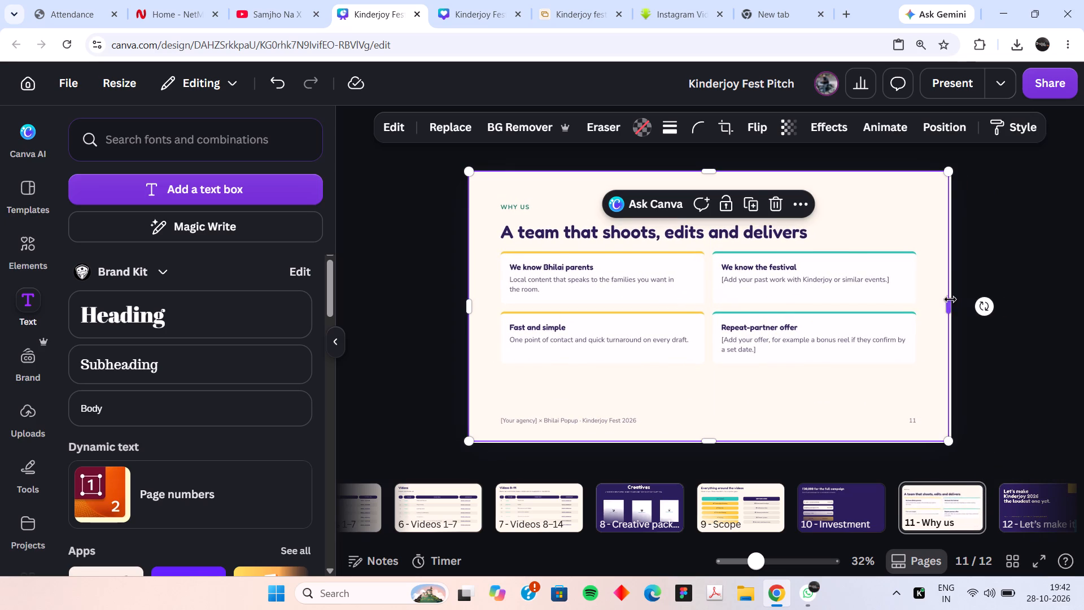
left_click_drag(950, 299, 956, 311)
left_click(989, 256)
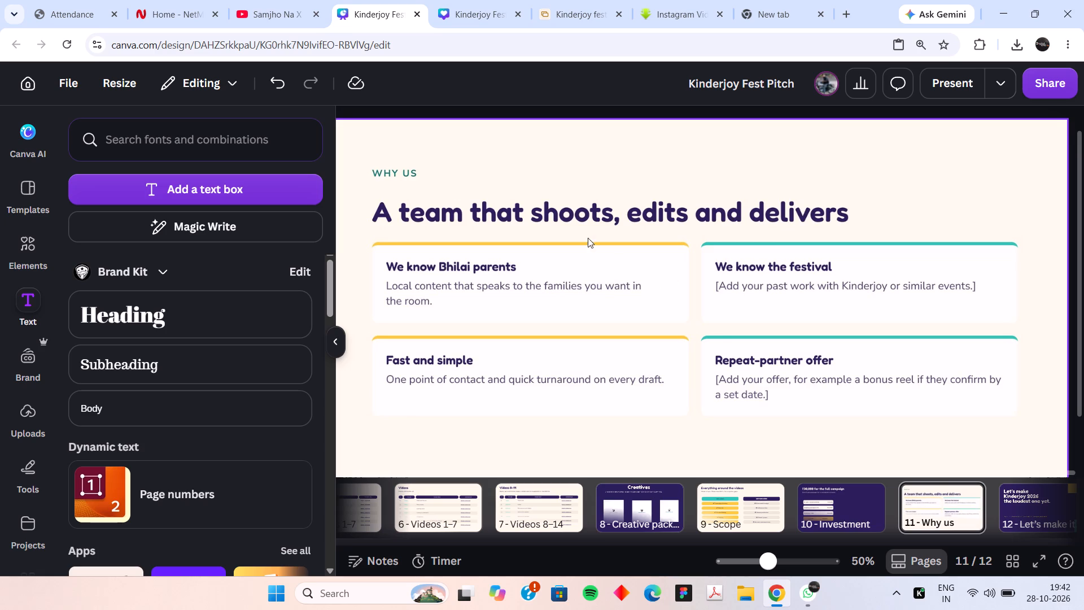
Use Grab Text on the slide image to make the "[Add your past work with Kinderjoy or similar events.]" line editable.
scroll(567, 176, "right", 1)
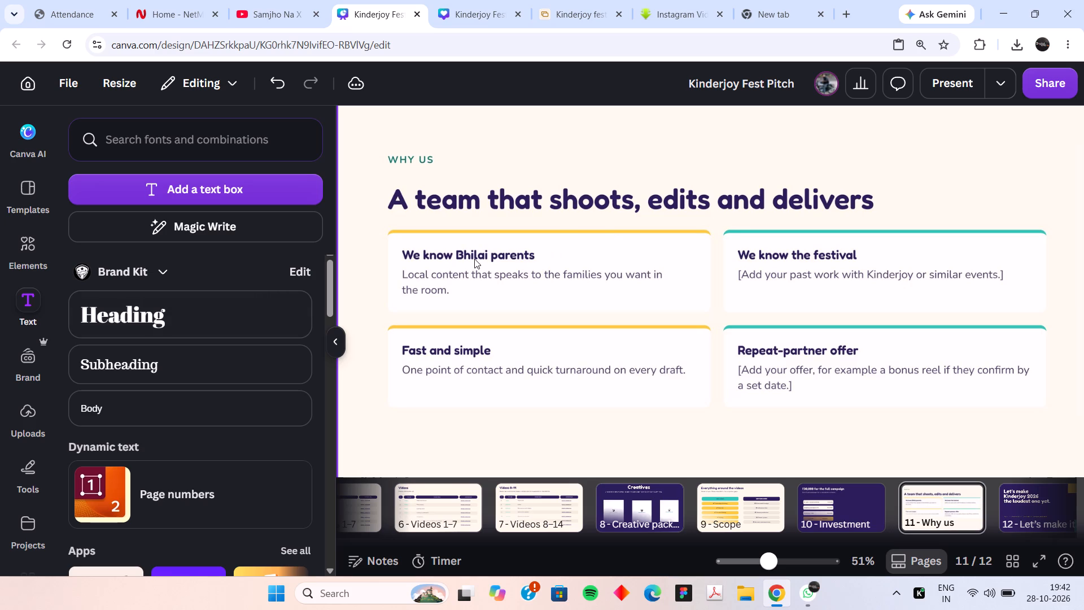
left_click(588, 182)
left_click(394, 126)
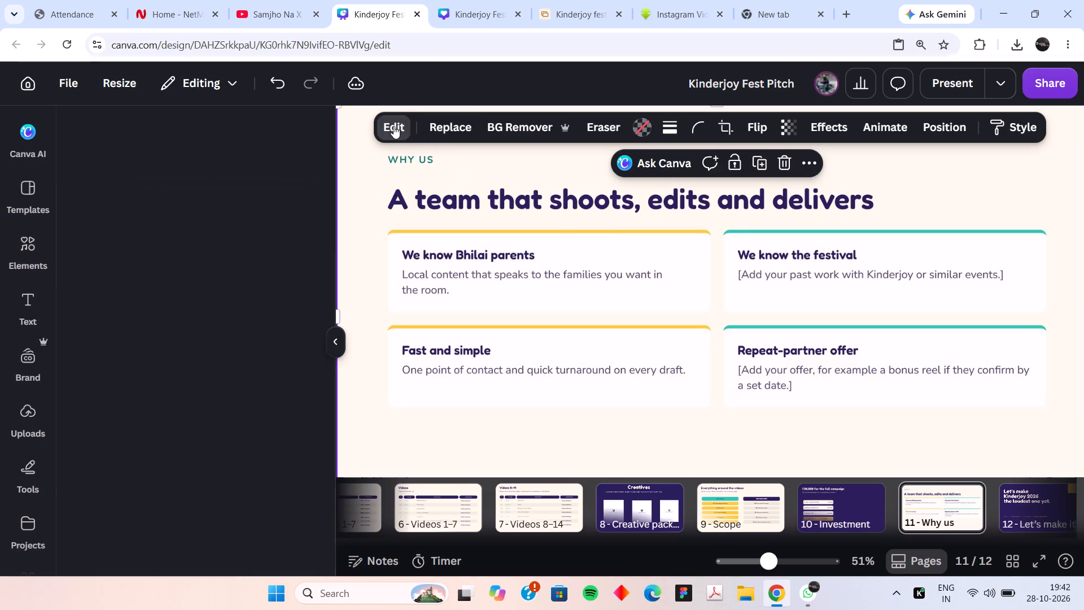
scroll(257, 422, "down", 2)
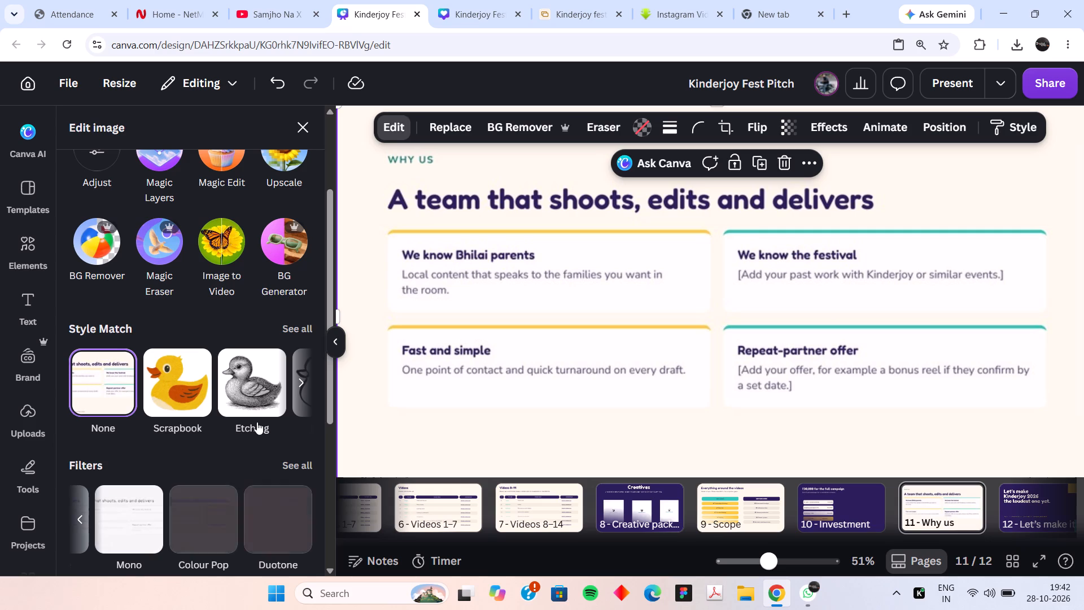
scroll(241, 401, "down", 1)
scroll(241, 401, "up", 3)
left_click(309, 248)
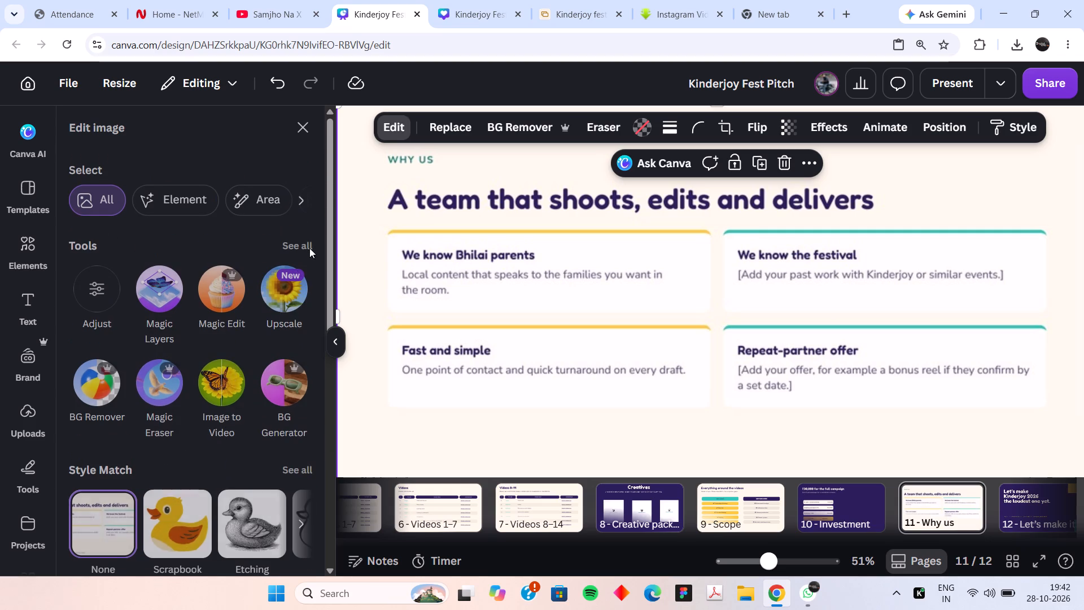
scroll(187, 498, "down", 2)
left_click(206, 490)
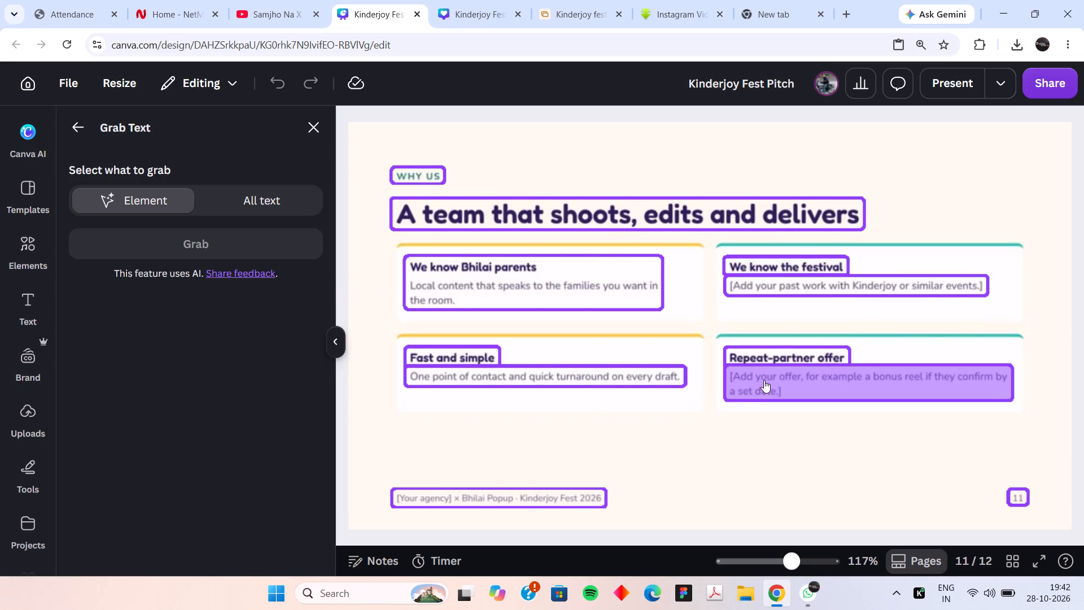
left_click(771, 286)
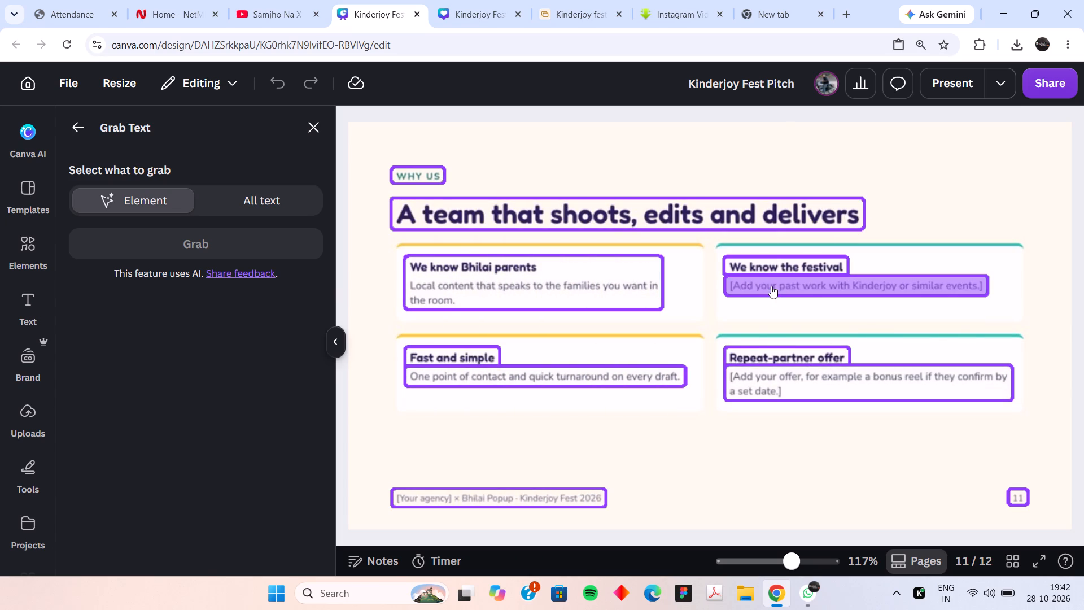
left_click(187, 234)
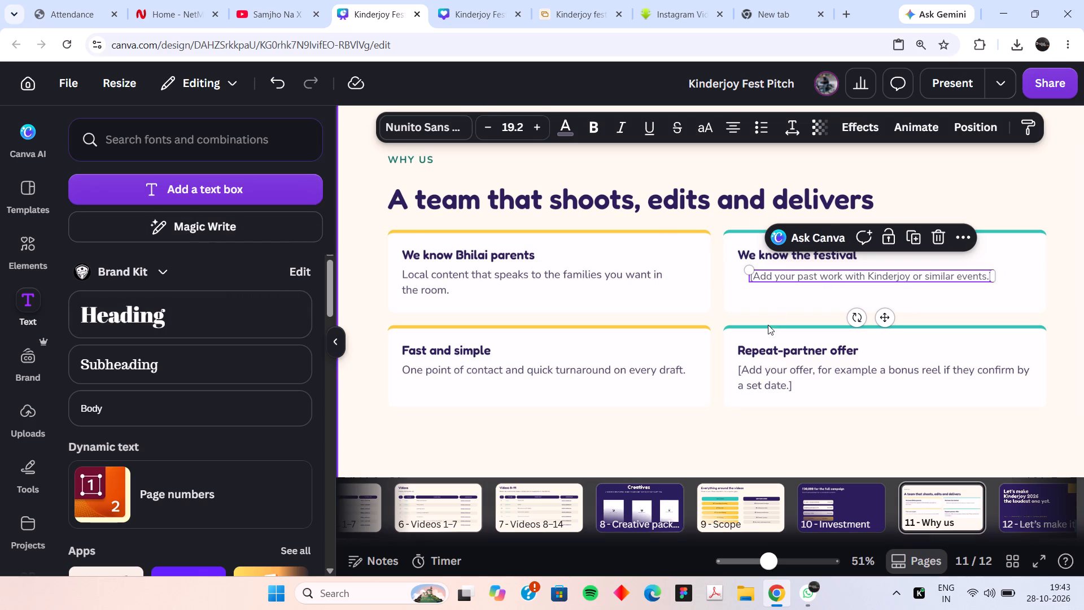
Replace the grabbed placeholder line in the We know the festival card with "Past work attached".
double_click(795, 277)
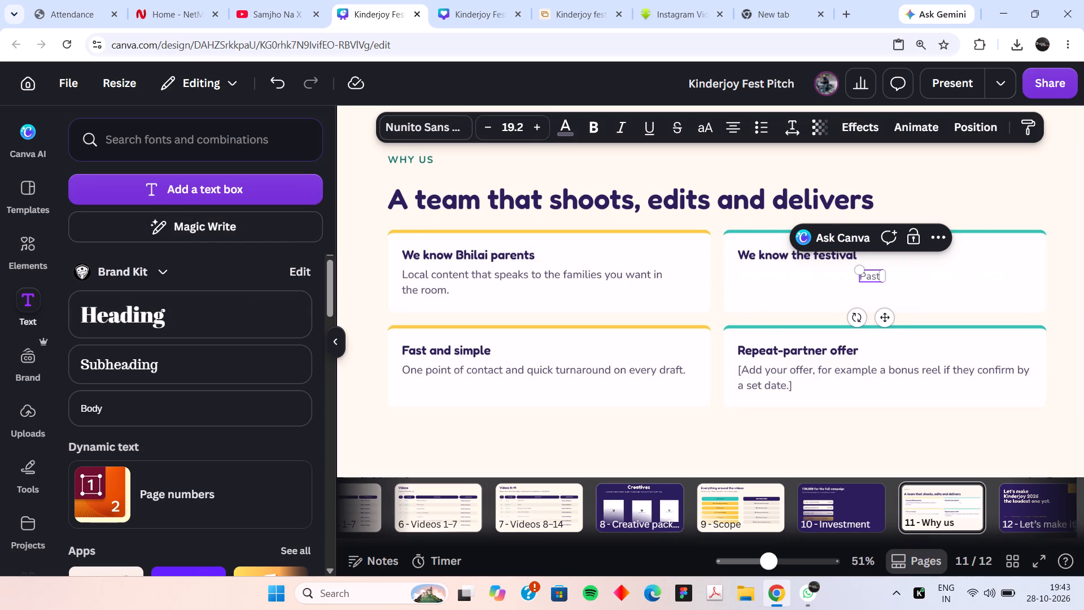
key("BackSpace")
type("ork atta")
type("ched")
left_click(905, 429)
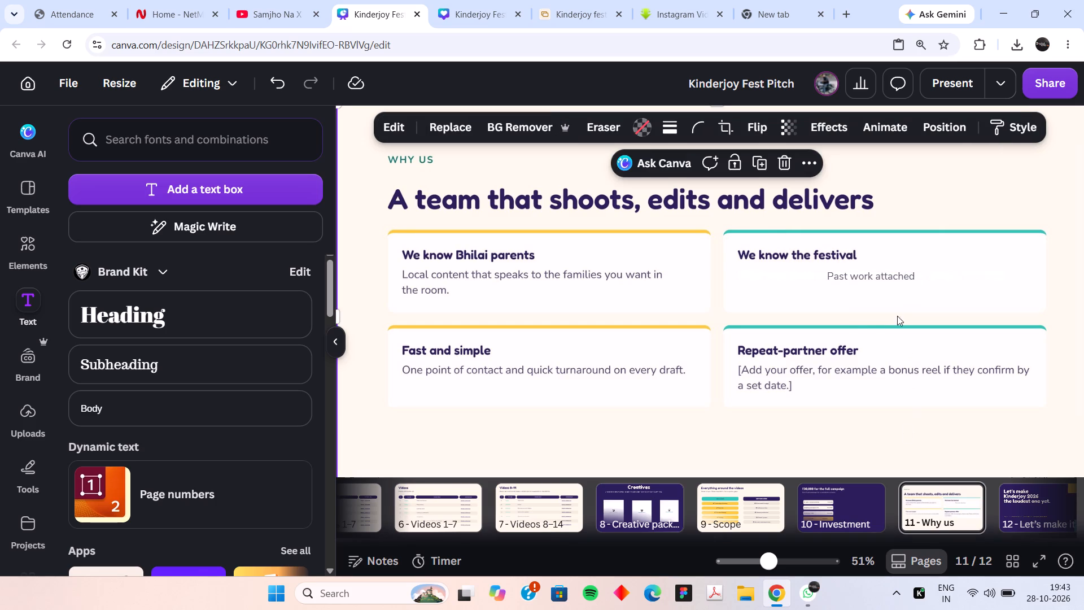
Move the "Past work attached" text directly beneath the We know the festival heading, near its left edge.
left_click(881, 272)
left_click_drag(889, 320, 796, 320)
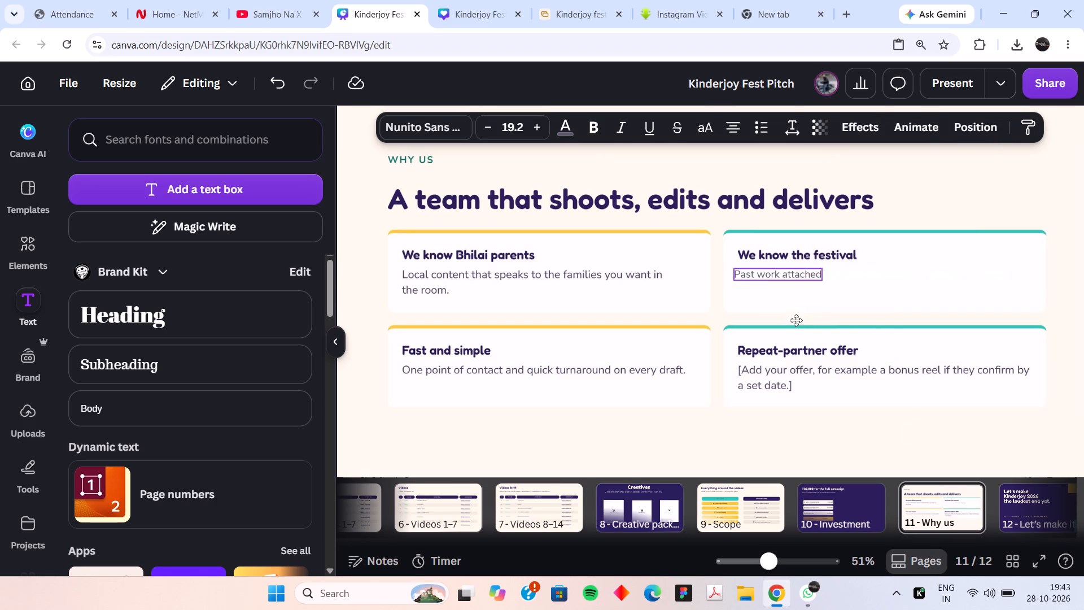
left_click_drag(796, 320, 802, 316)
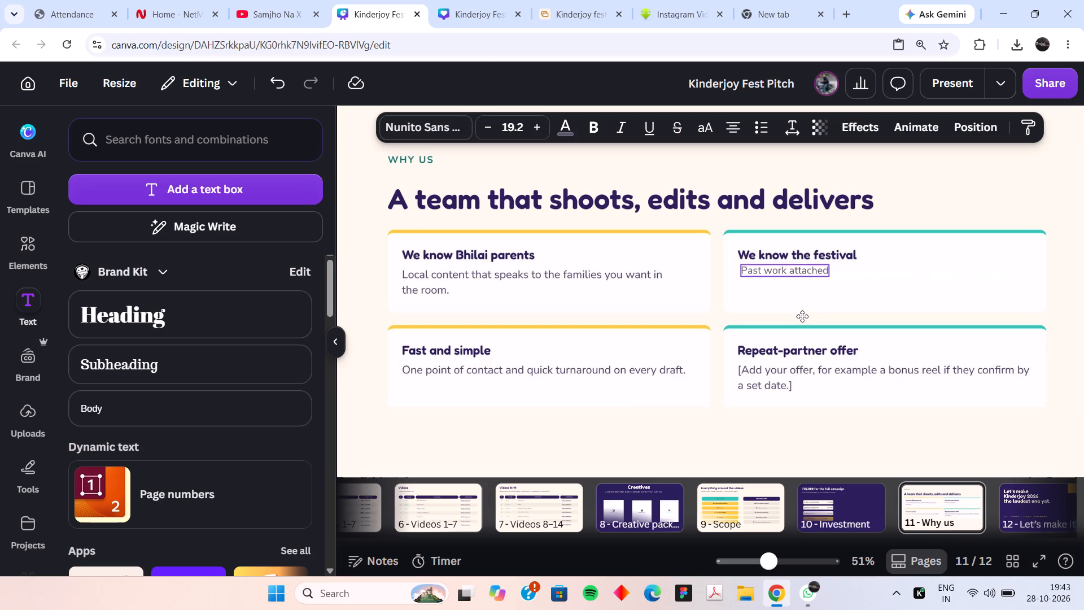
left_click_drag(802, 316, 802, 317)
left_click(800, 427)
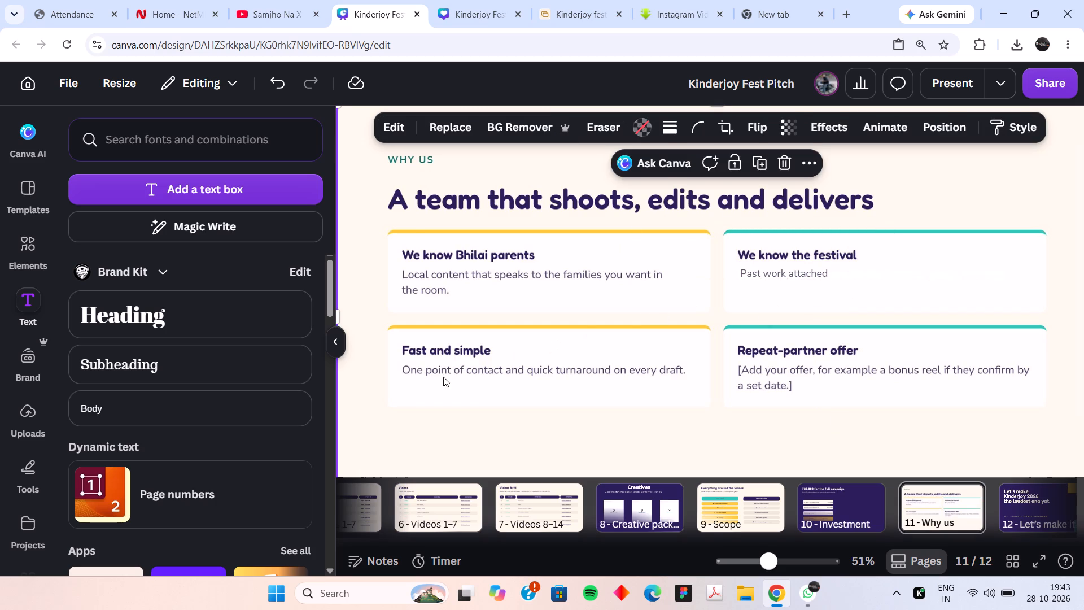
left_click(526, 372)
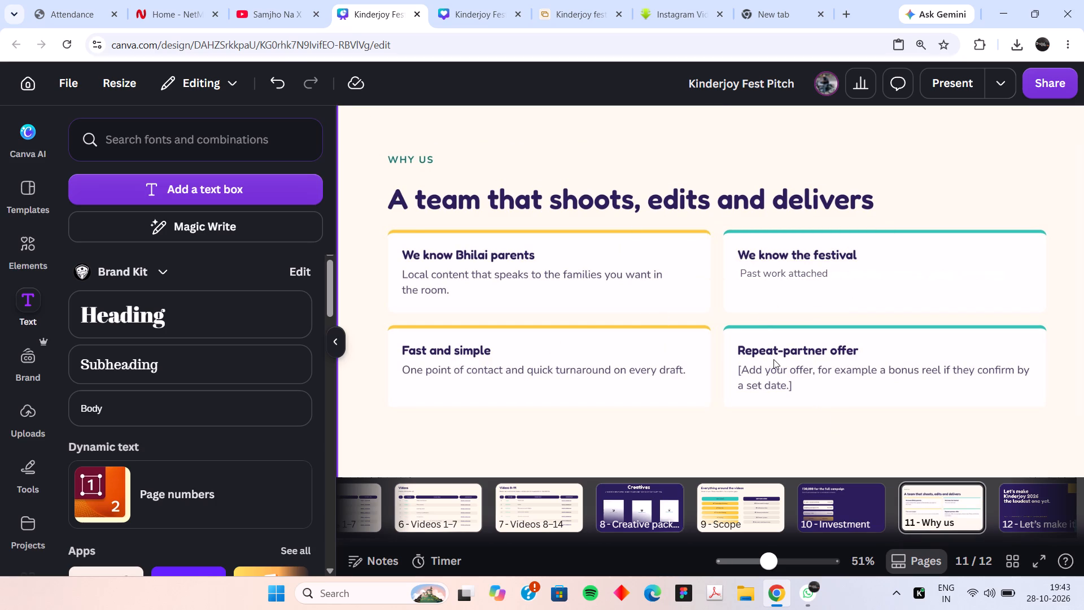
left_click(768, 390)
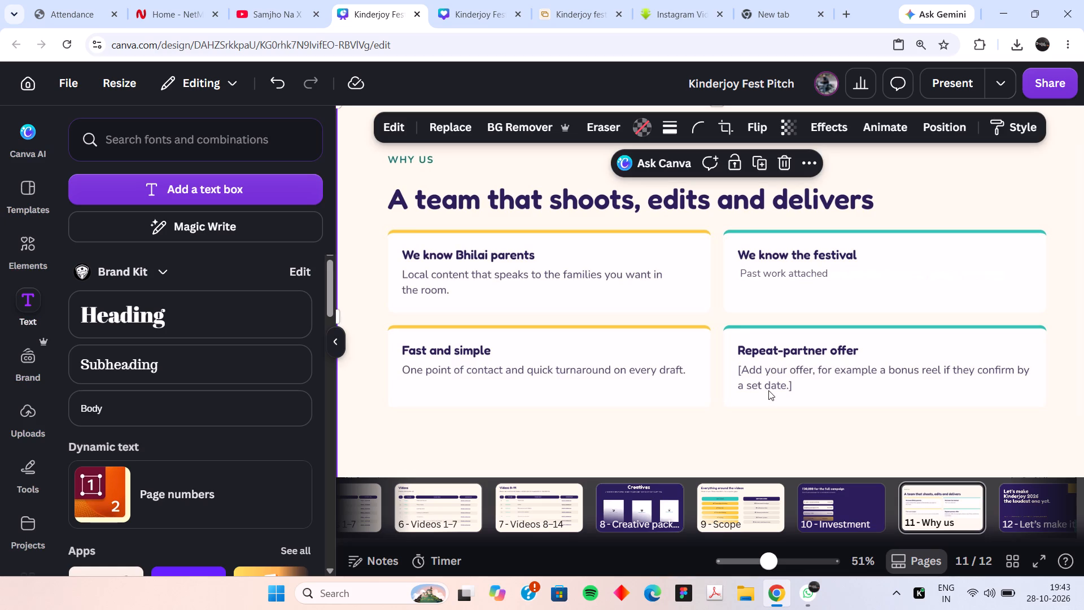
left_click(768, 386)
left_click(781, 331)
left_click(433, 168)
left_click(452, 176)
Brush over the entire Repeat-partner offer card in the slide image with Magic Eraser to remove it.
left_click(408, 132)
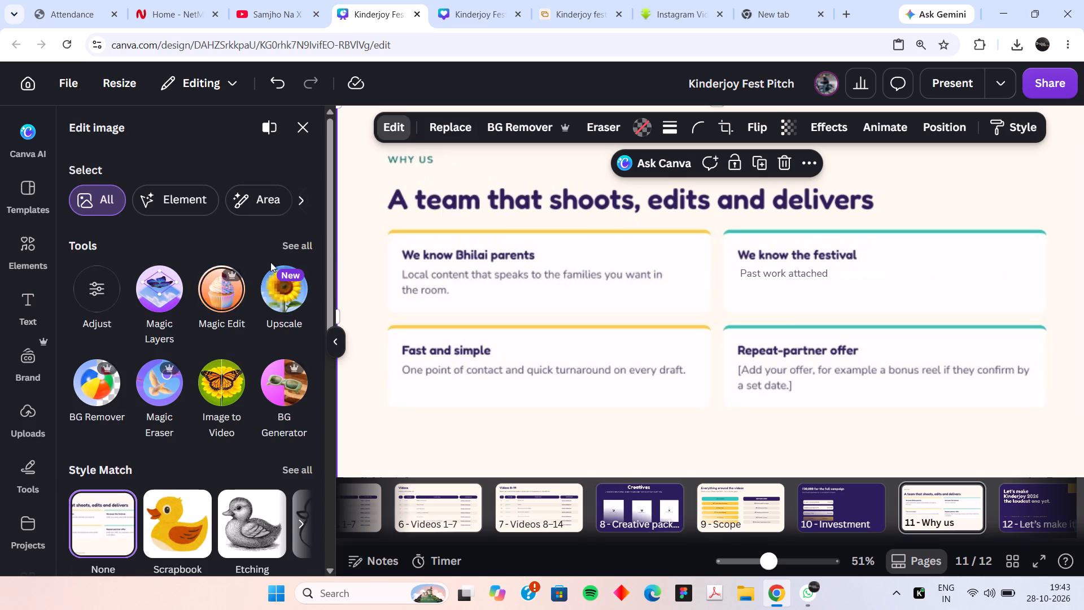
left_click(160, 371)
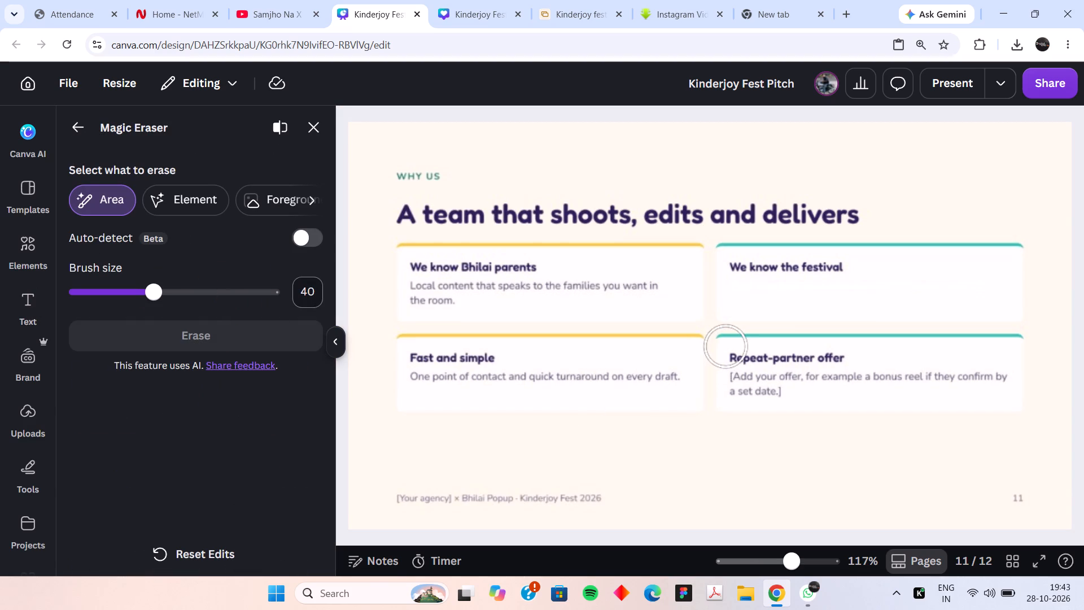
left_click_drag(731, 348, 738, 359)
left_click_drag(732, 354, 737, 383)
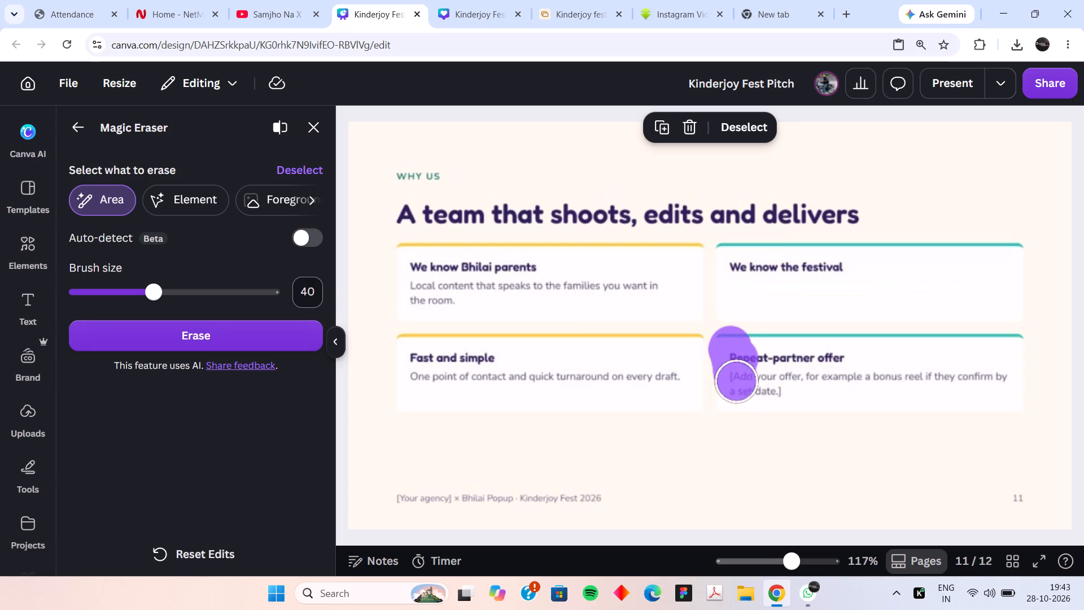
left_click_drag(737, 383, 802, 355)
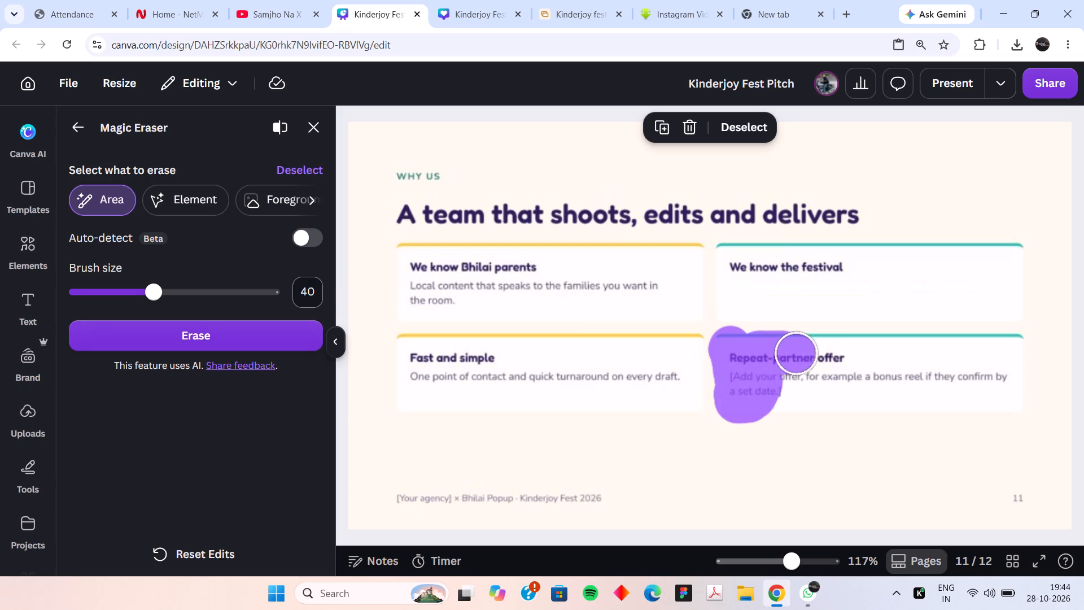
left_click_drag(802, 355, 1013, 351)
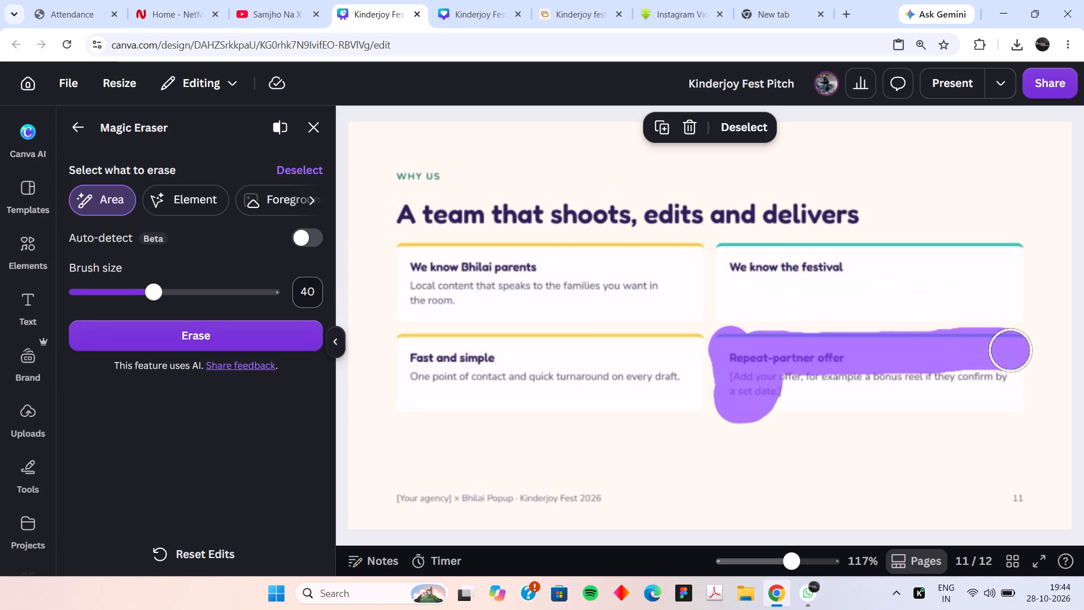
left_click_drag(1013, 351, 791, 381)
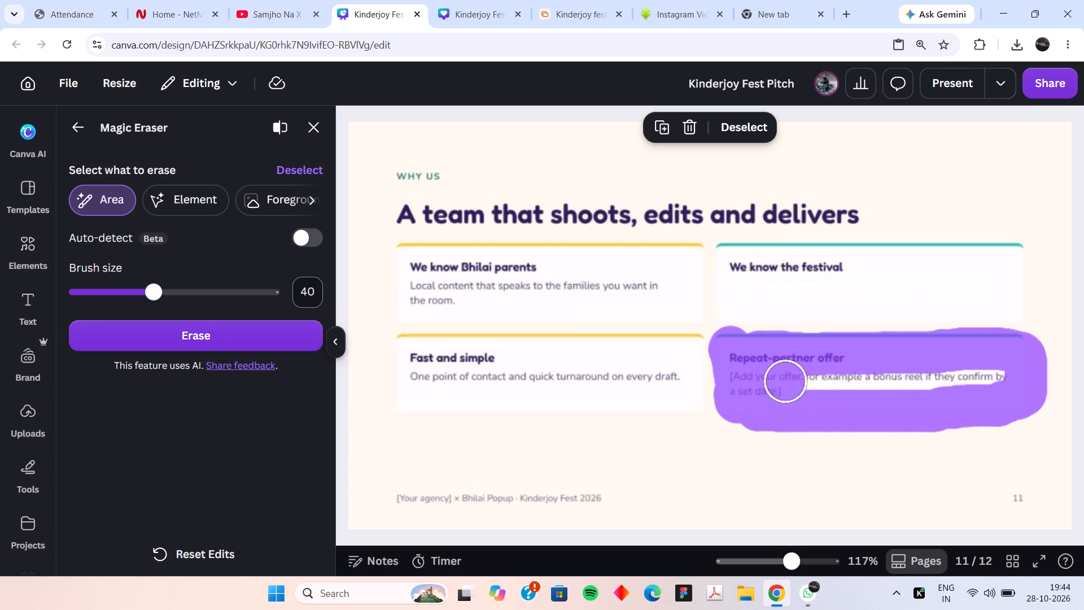
left_click_drag(791, 381, 1003, 385)
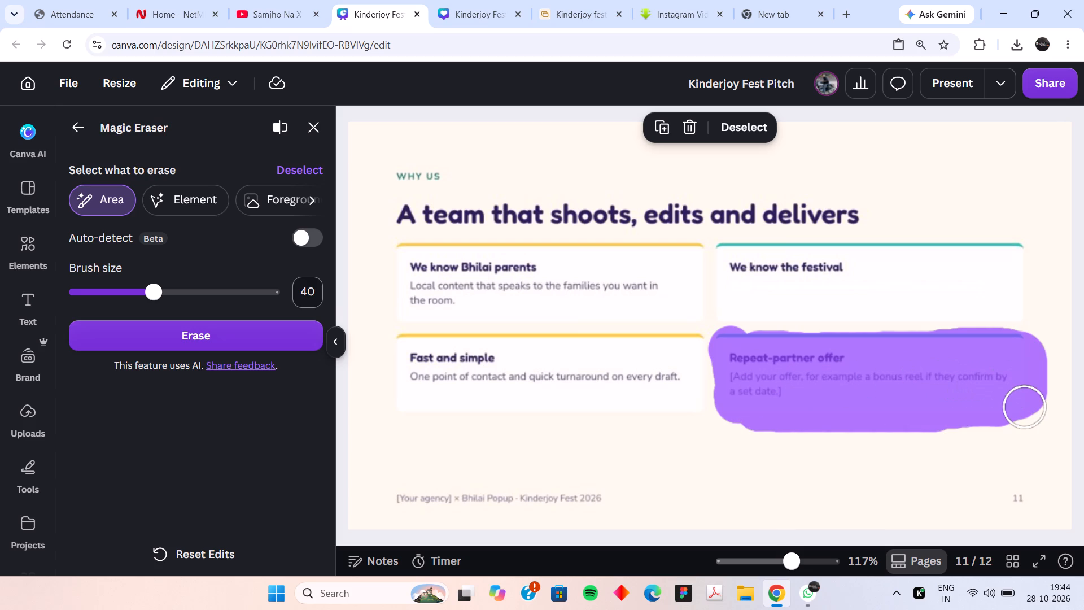
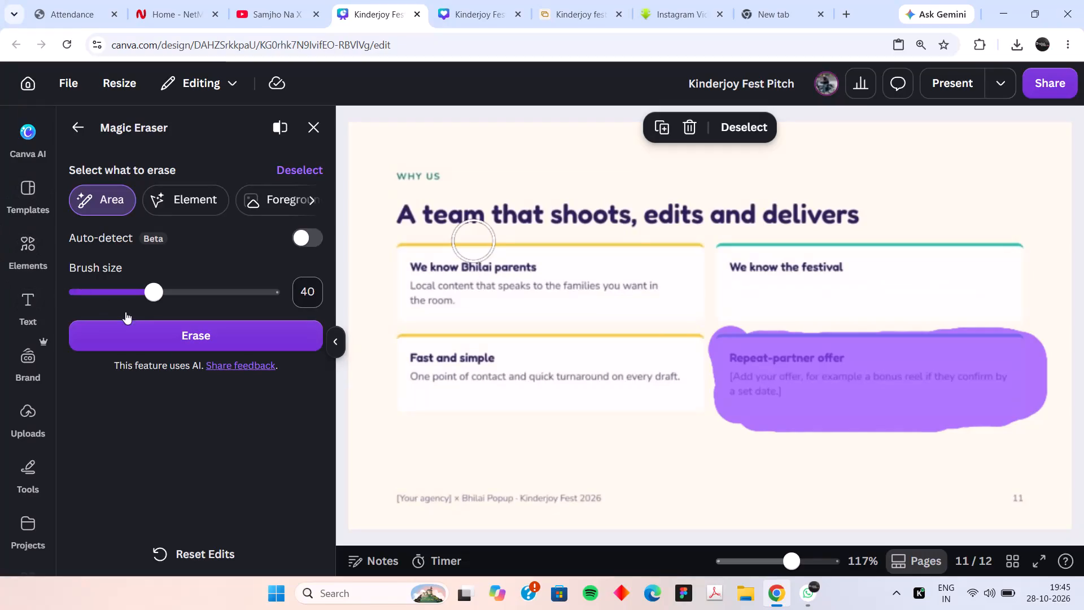
Erase the brushed Repeat-partner offer card from the Why us slide image and close Magic Eraser.
left_click(152, 334)
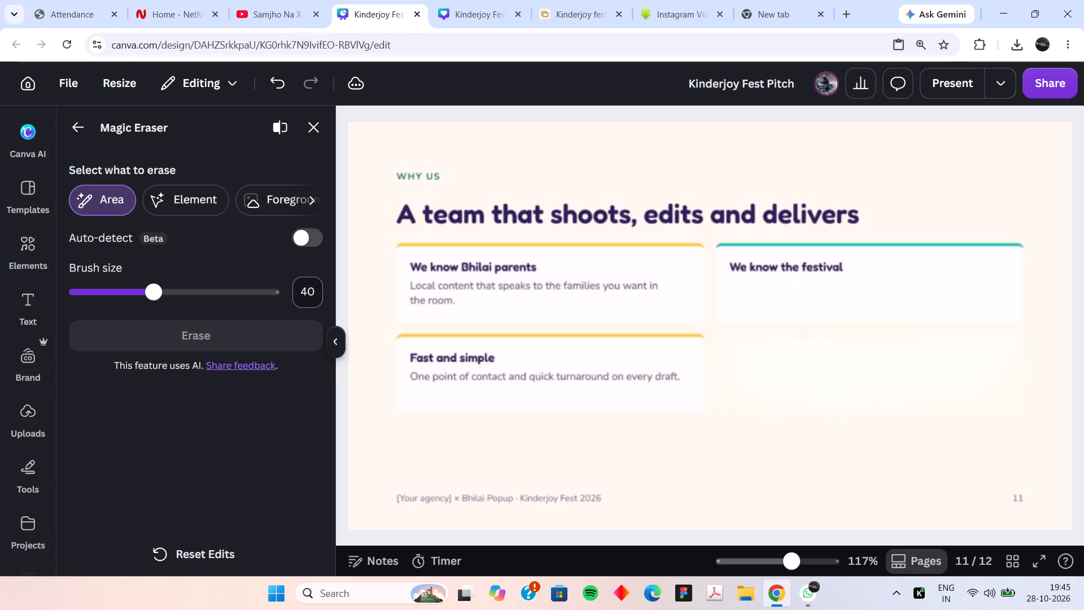
left_click(316, 122)
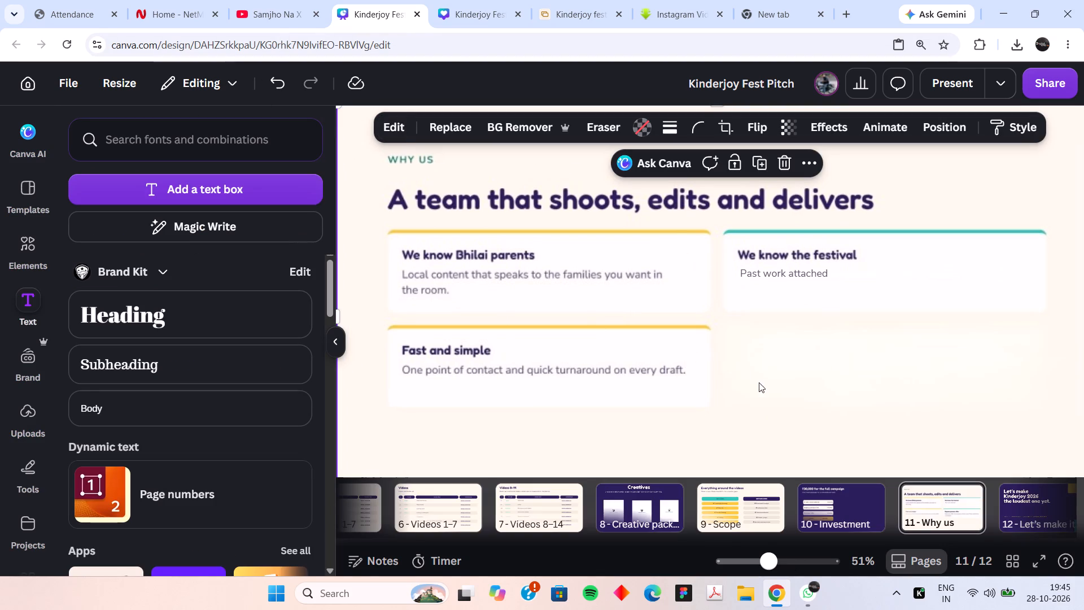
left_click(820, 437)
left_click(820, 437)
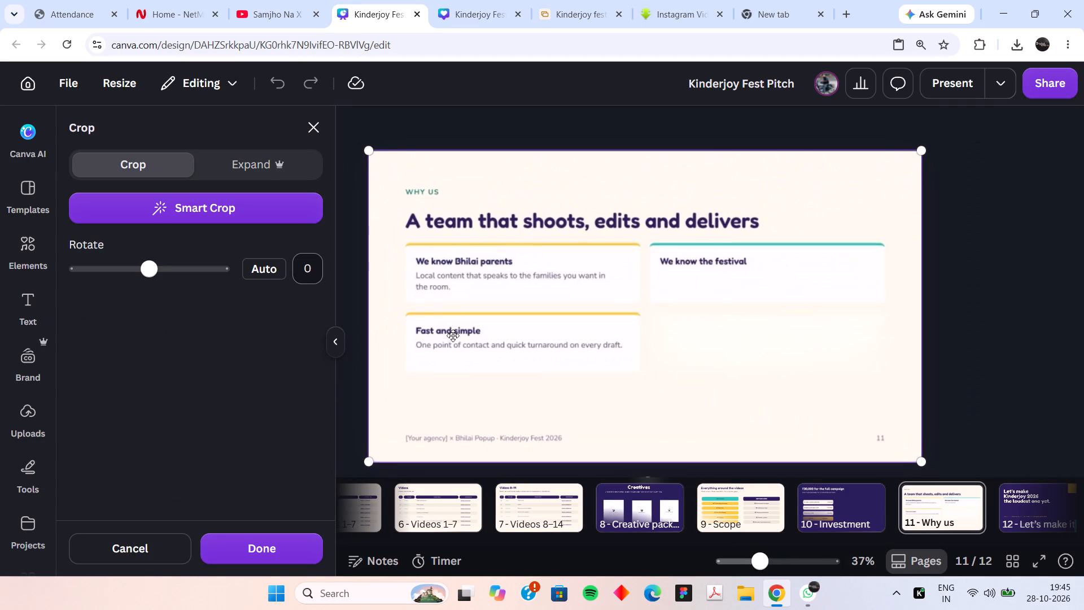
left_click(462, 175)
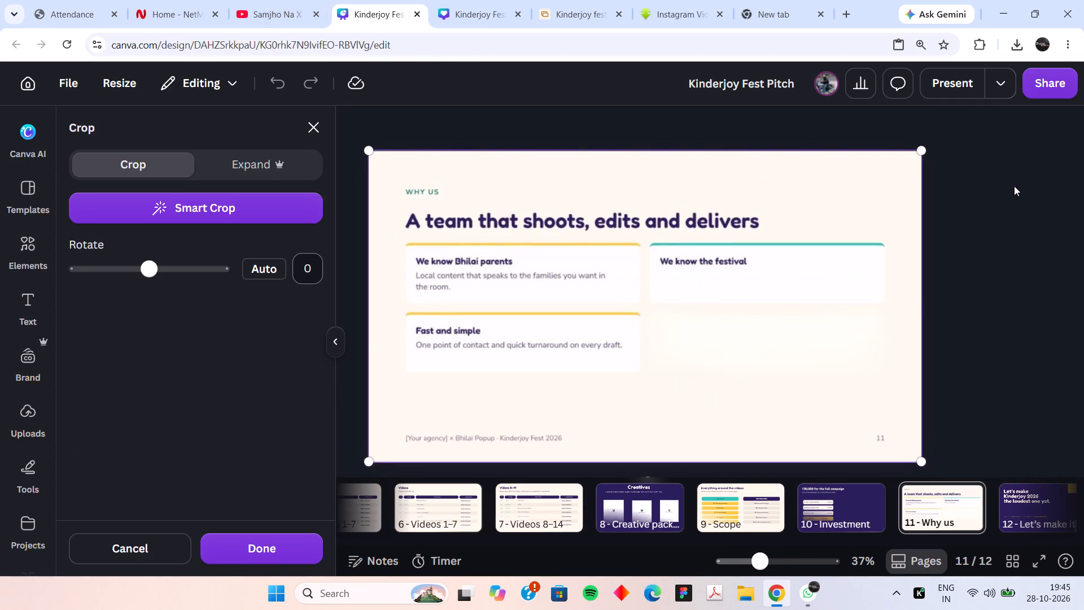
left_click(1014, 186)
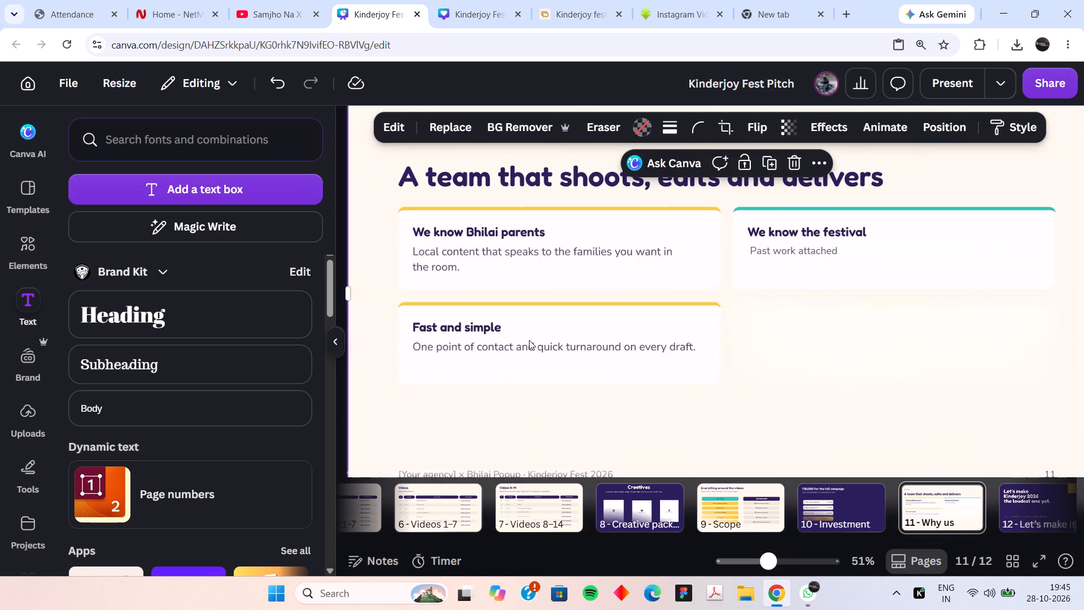
Erase the "[Your agency] × Bhilai Popup · Kinderjoy Fest 2026" footer and the page number 11 from the Why us image with Magic Eraser.
scroll(699, 289, "down", 2)
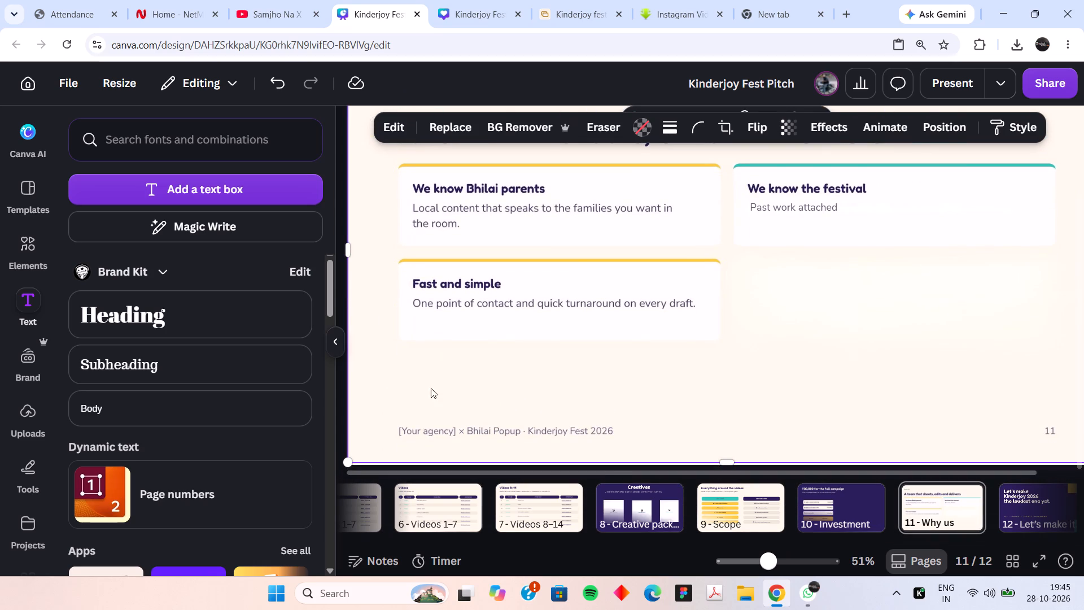
left_click(421, 432)
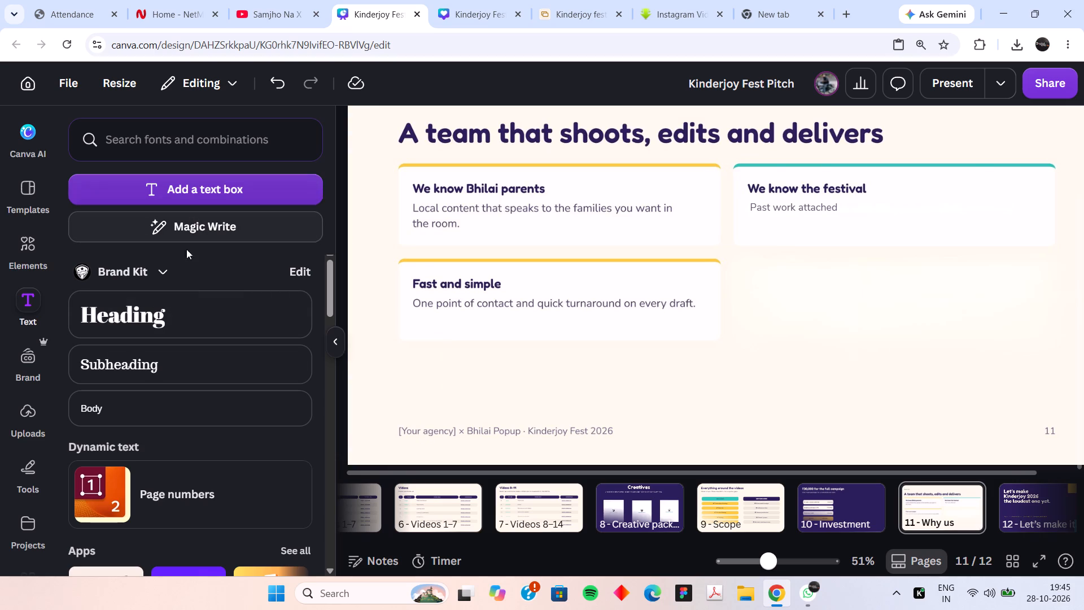
left_click(384, 151)
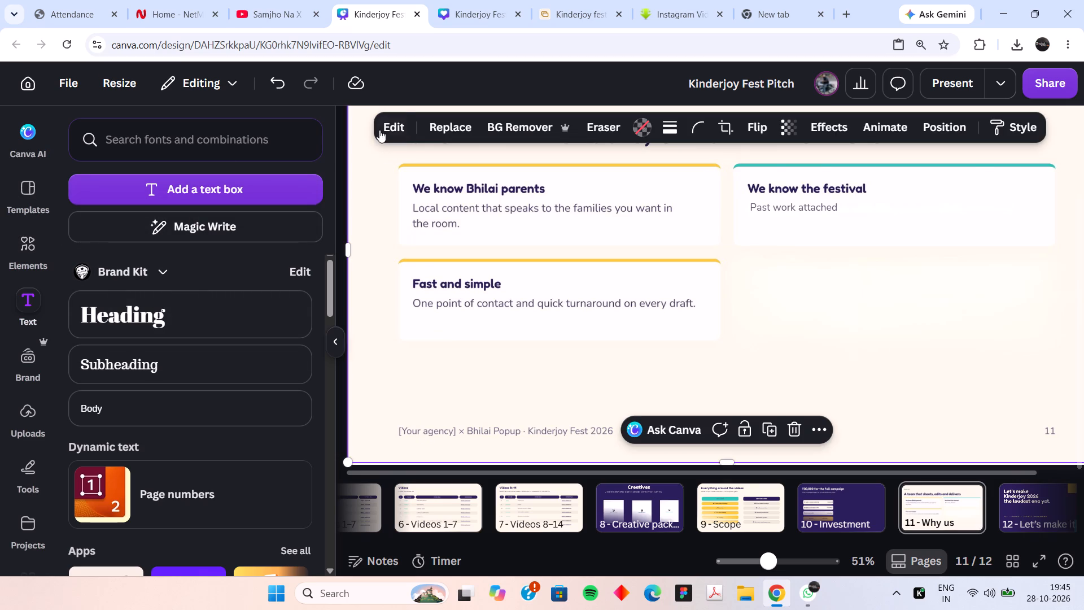
left_click(379, 125)
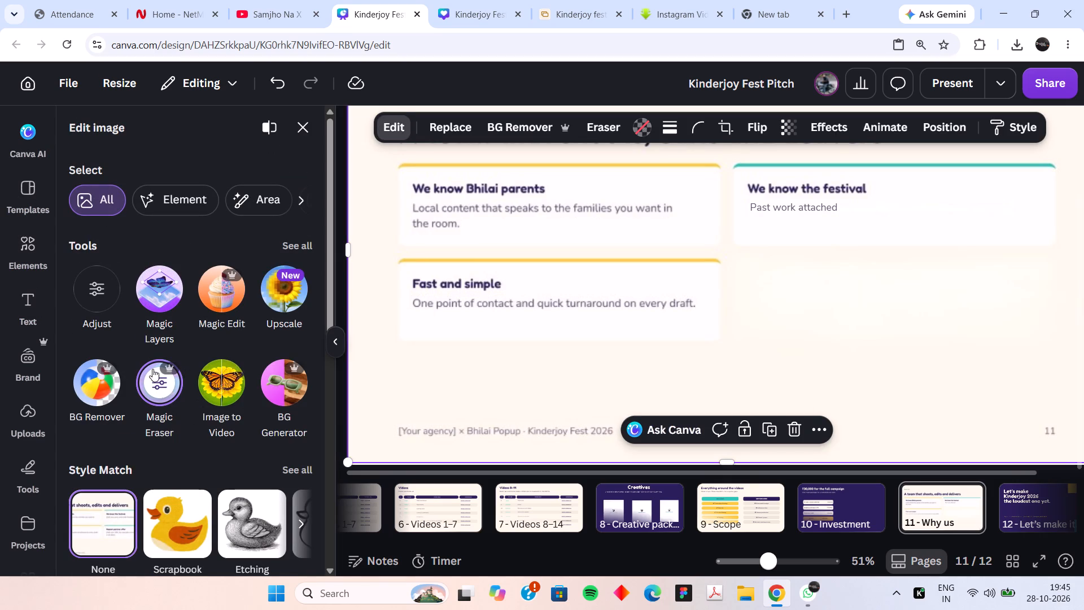
left_click(155, 386)
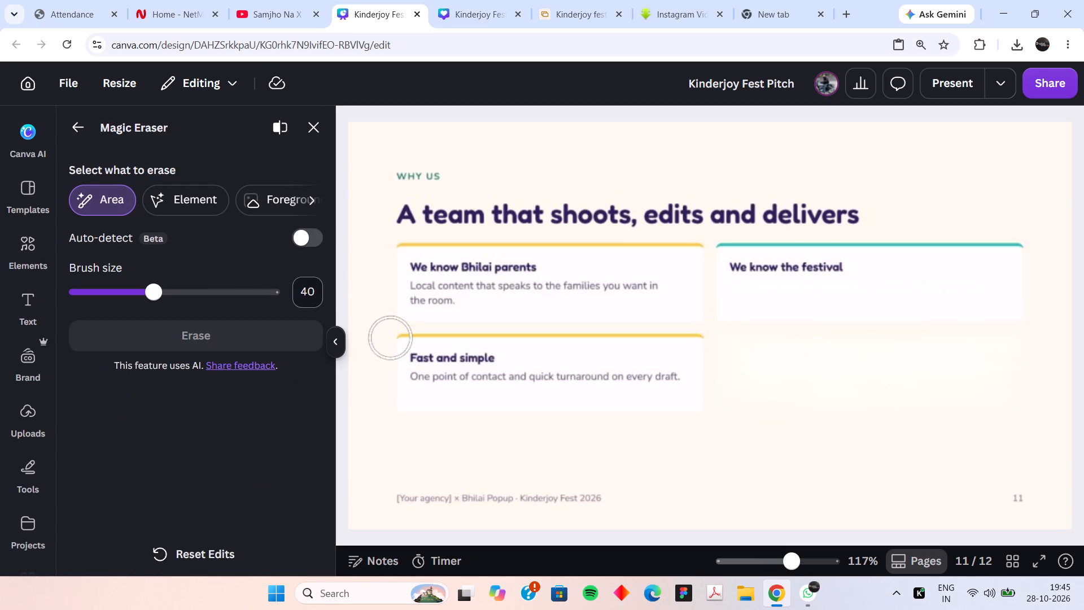
left_click_drag(380, 498, 623, 508)
scroll(696, 428, "left", 2)
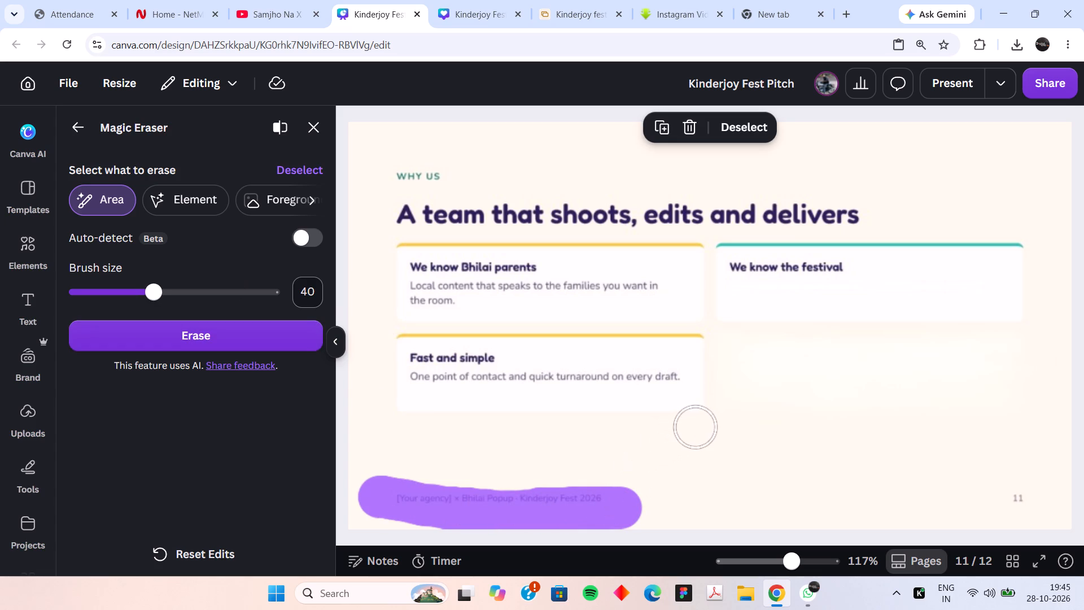
scroll(696, 428, "left", 1)
left_click(1017, 500)
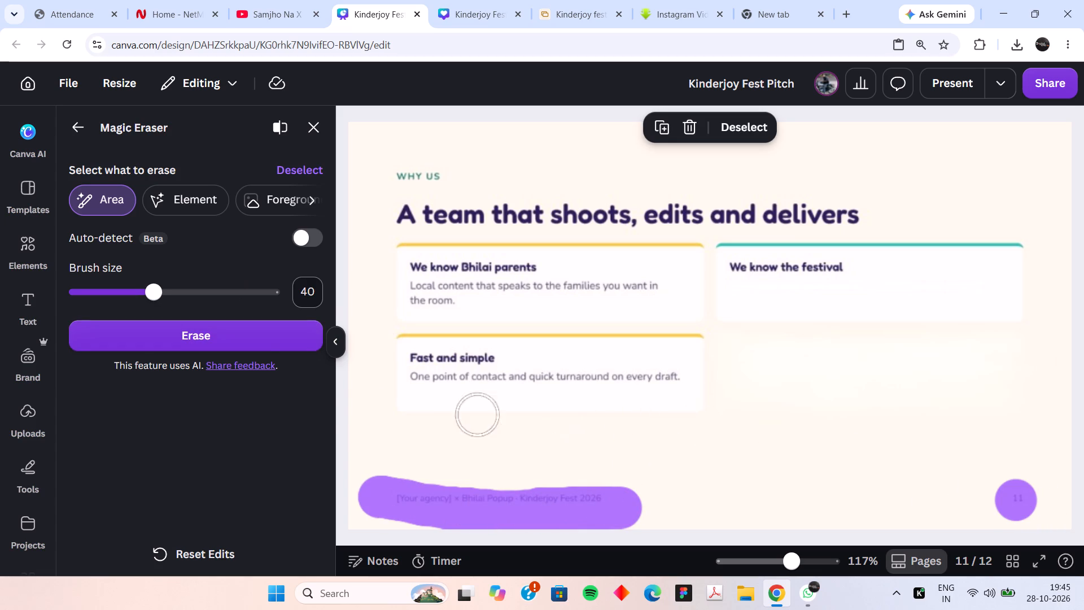
left_click(265, 348)
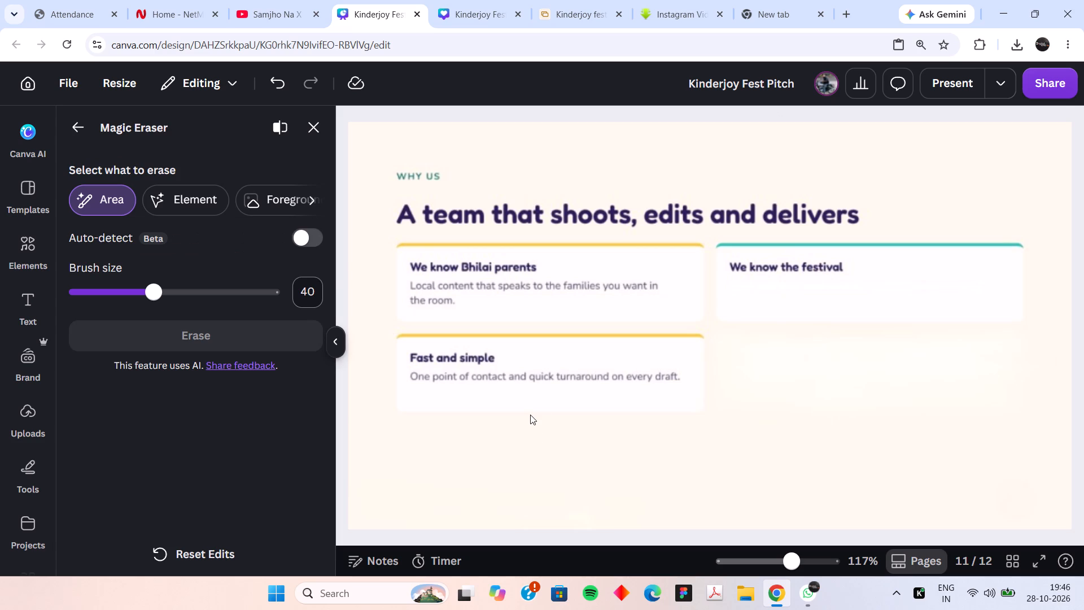
left_click(314, 116)
scroll(429, 276, "down", 1)
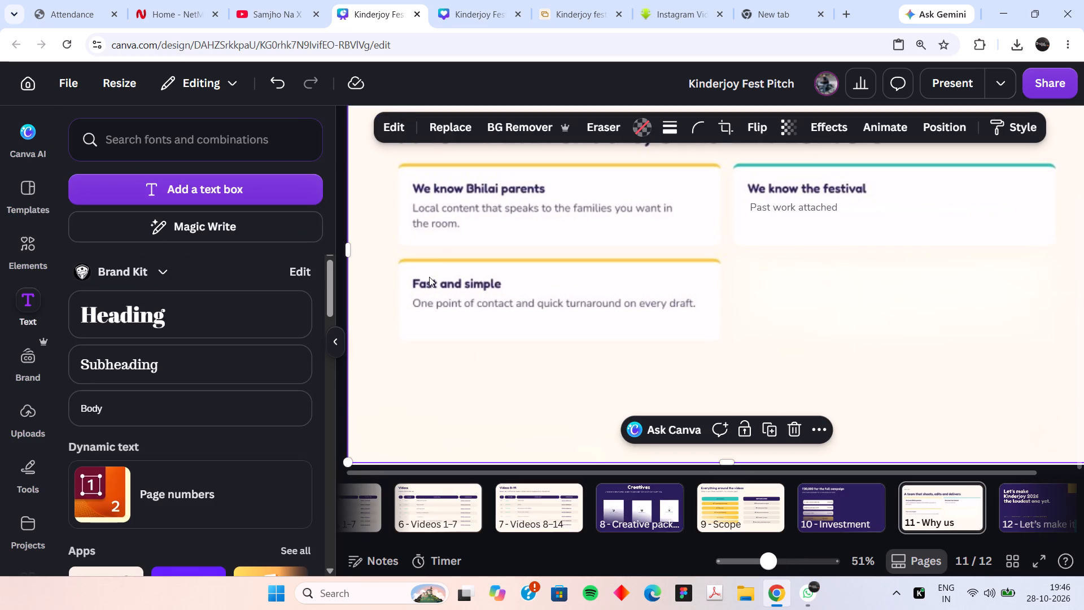
scroll(502, 330, "down", 1)
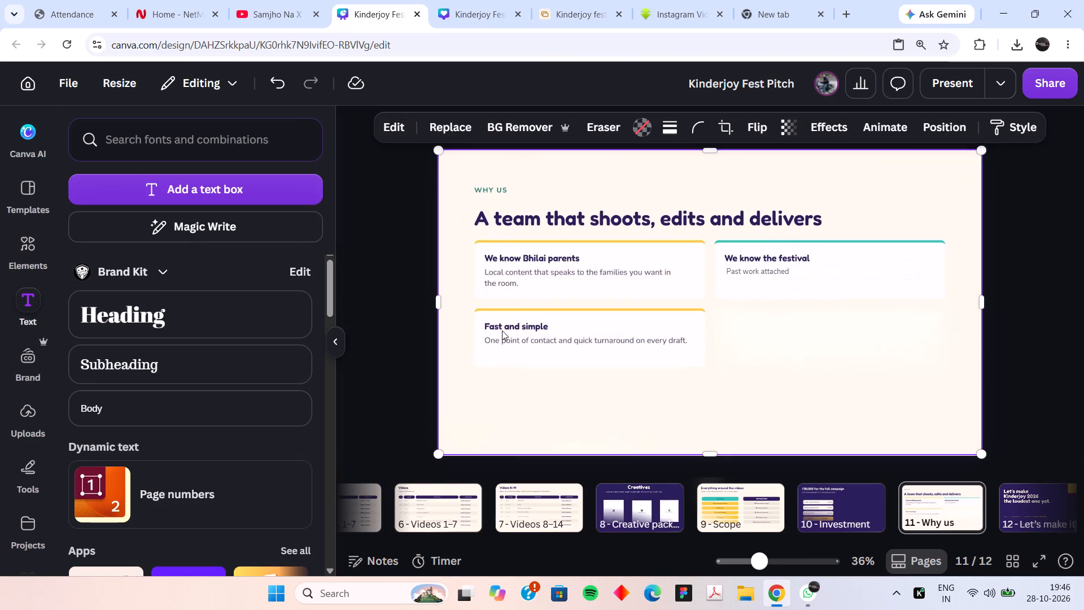
left_click(705, 455)
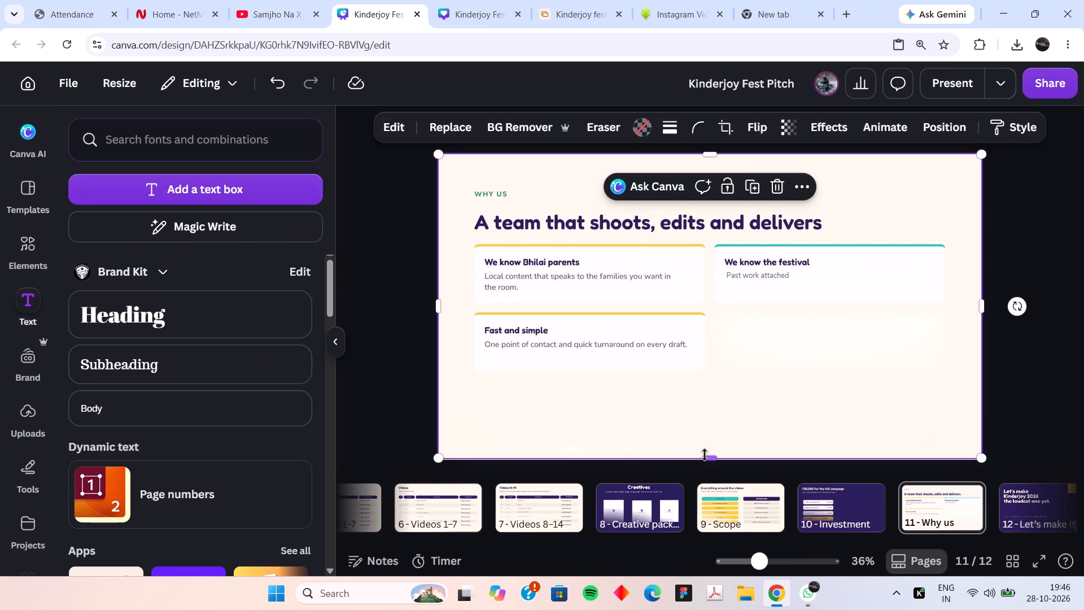
left_click(1041, 356)
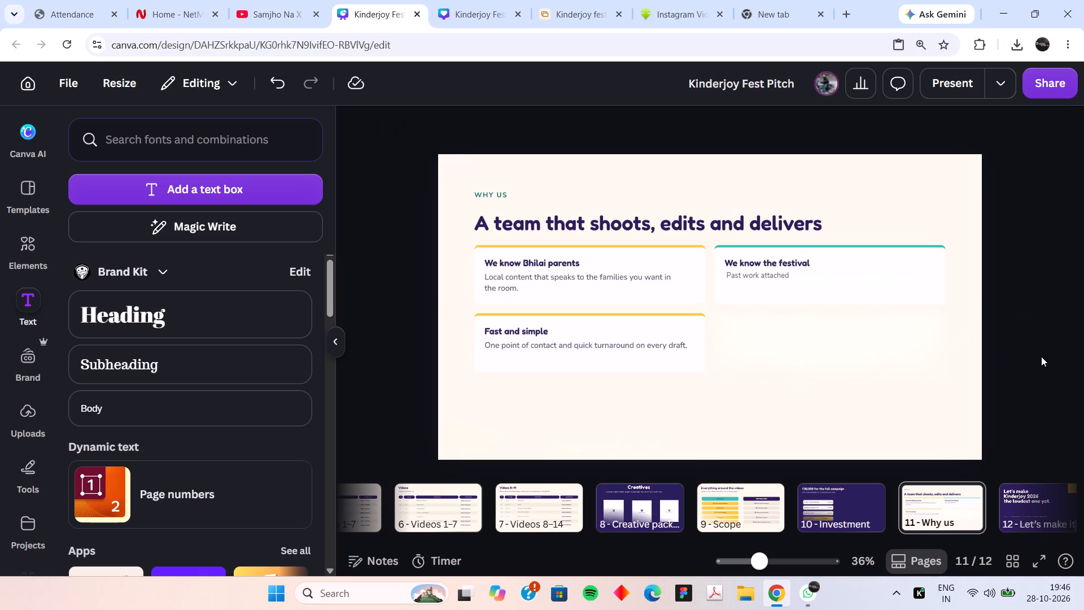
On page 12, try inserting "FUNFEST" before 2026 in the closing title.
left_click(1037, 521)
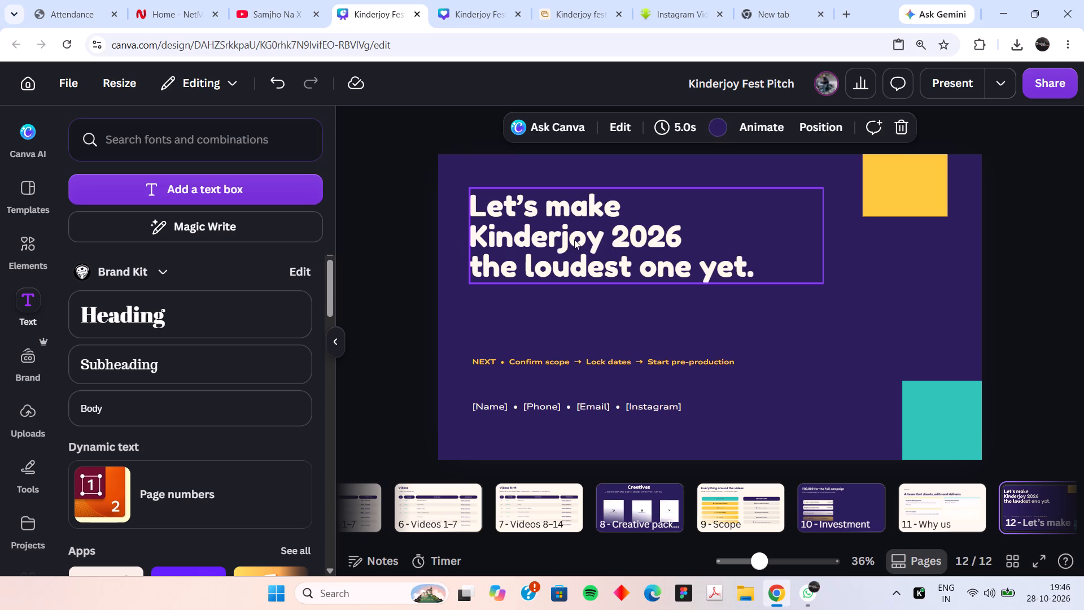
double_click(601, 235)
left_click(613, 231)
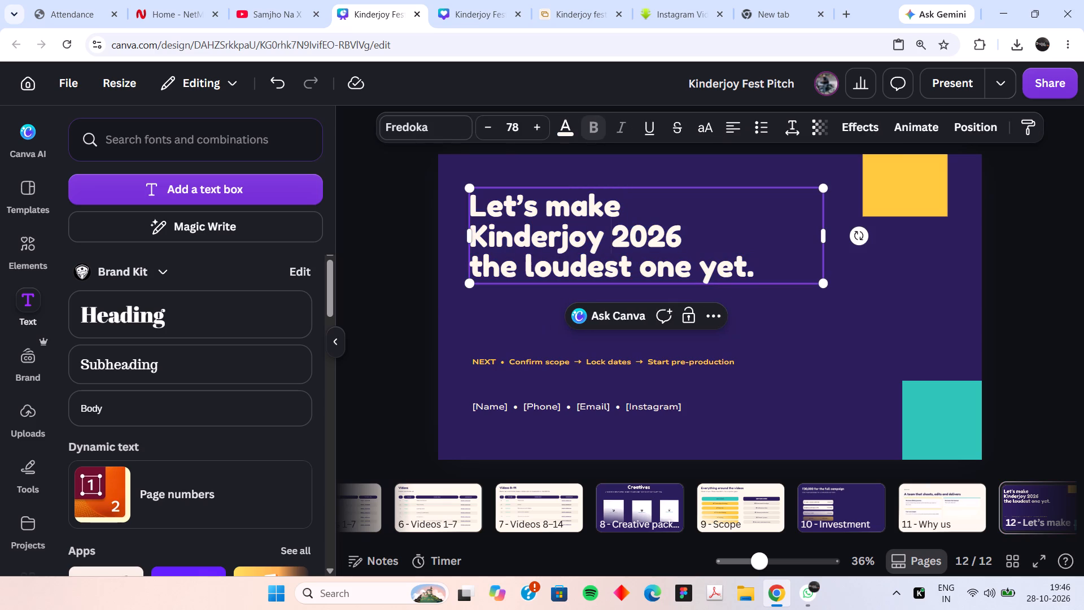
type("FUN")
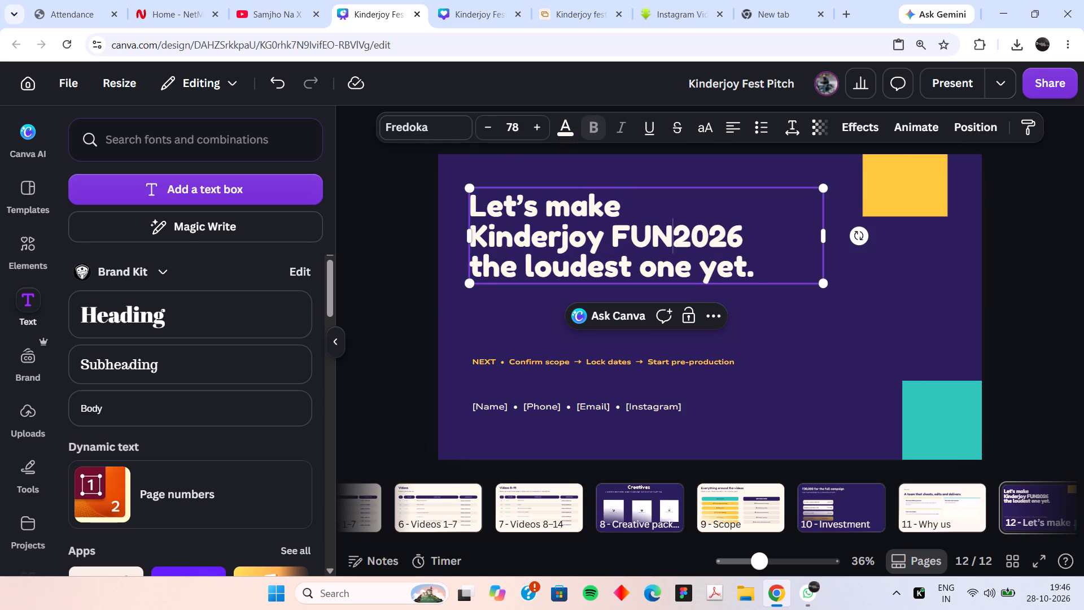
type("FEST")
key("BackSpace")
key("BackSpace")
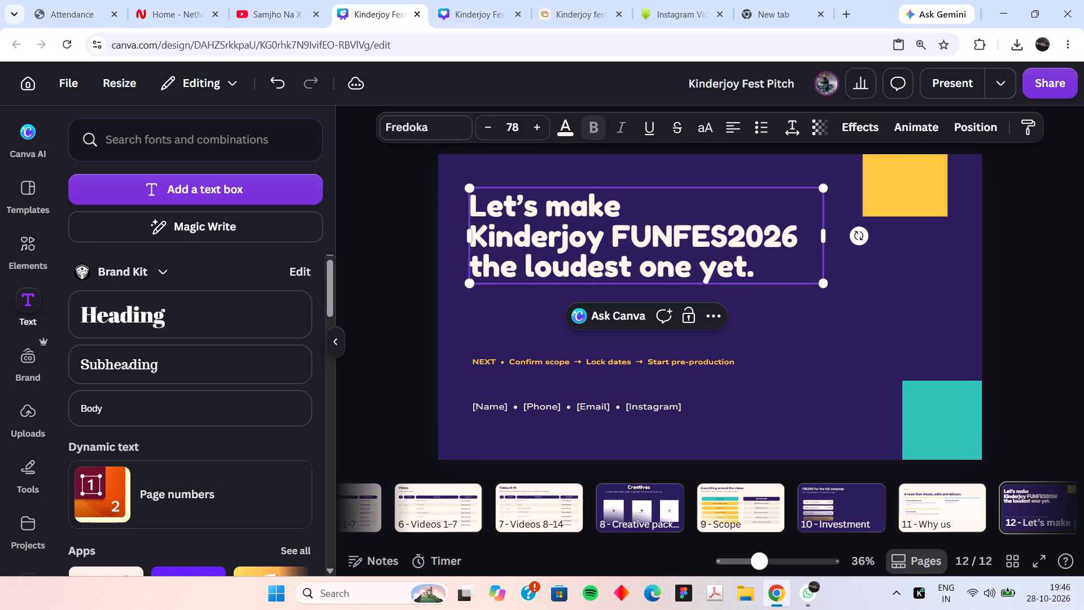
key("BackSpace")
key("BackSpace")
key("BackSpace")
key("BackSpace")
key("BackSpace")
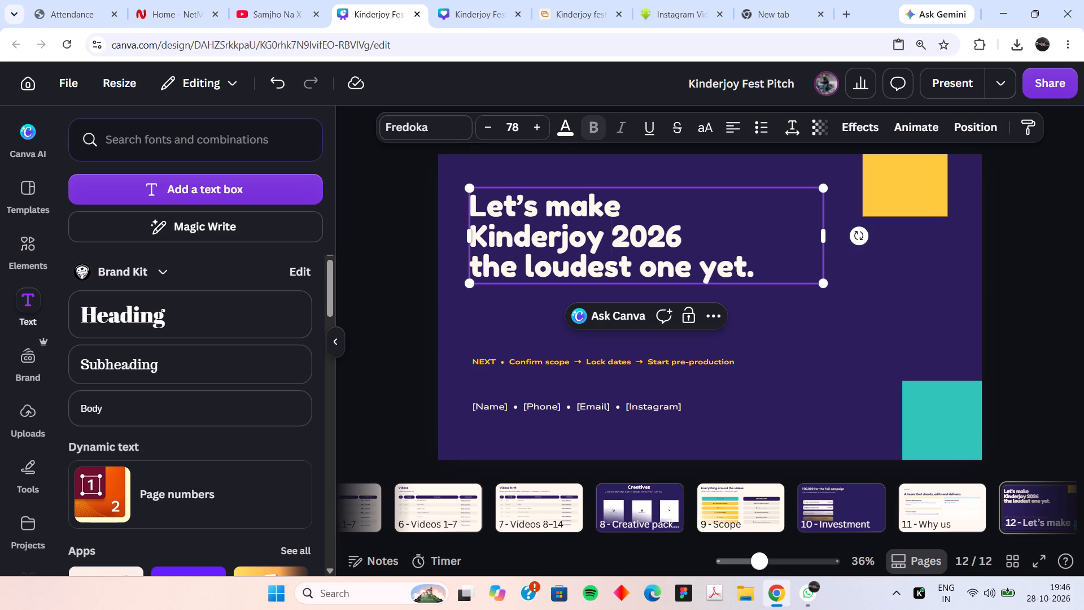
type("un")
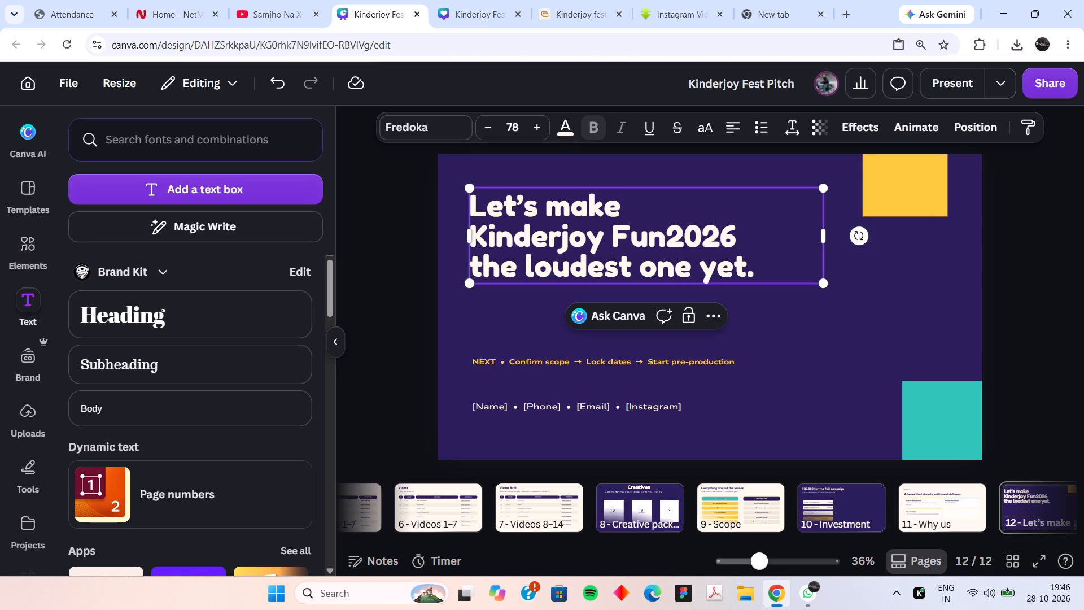
Complete the closing title's second line on page 12 so that it reads "Kinderjoy Funfest 2026".
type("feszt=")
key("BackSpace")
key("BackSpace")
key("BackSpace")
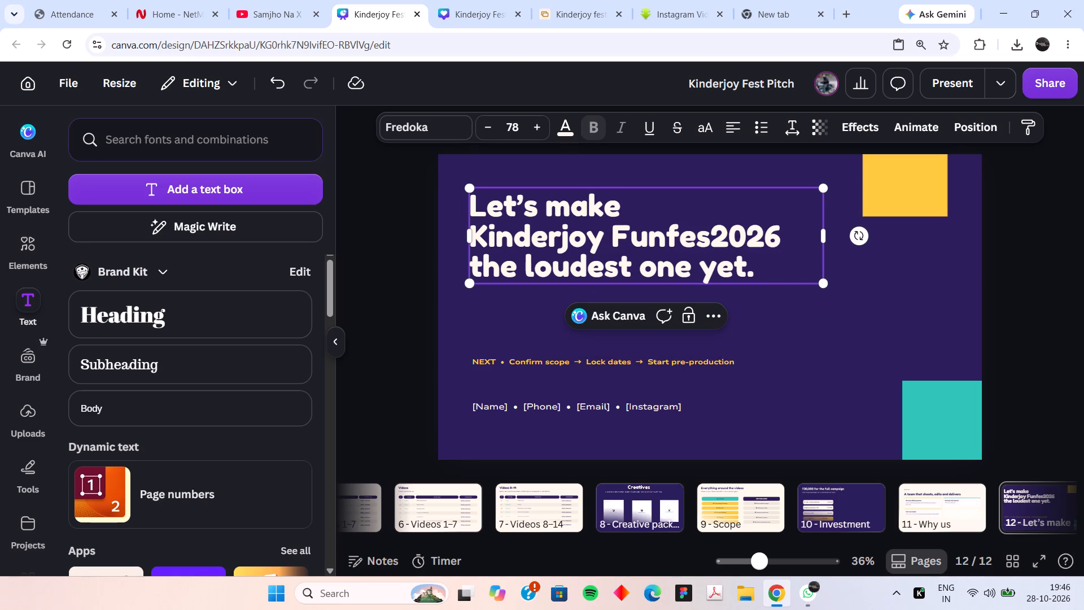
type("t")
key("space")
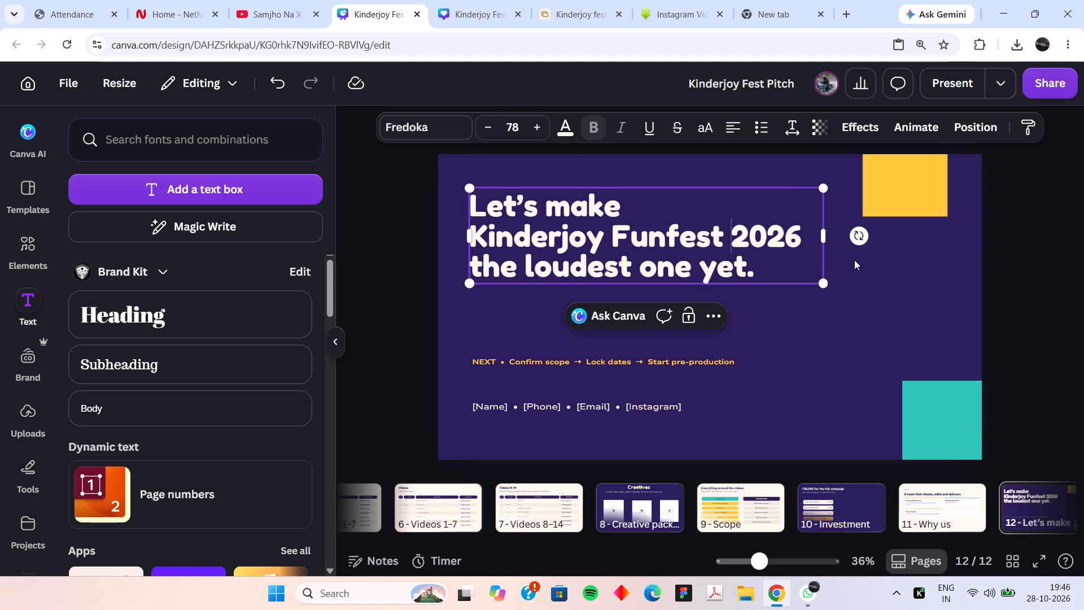
left_click(897, 300)
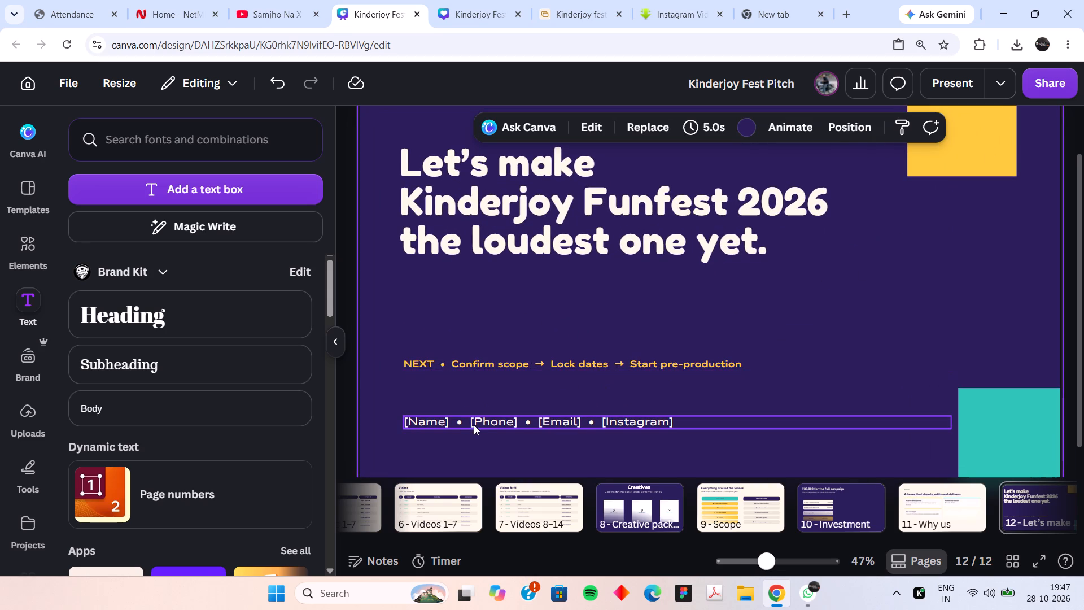
Delete the "[Name] • [Phone] • [Email] • [Instagram]" placeholder line from the closing page.
left_click(457, 416)
key("Delete")
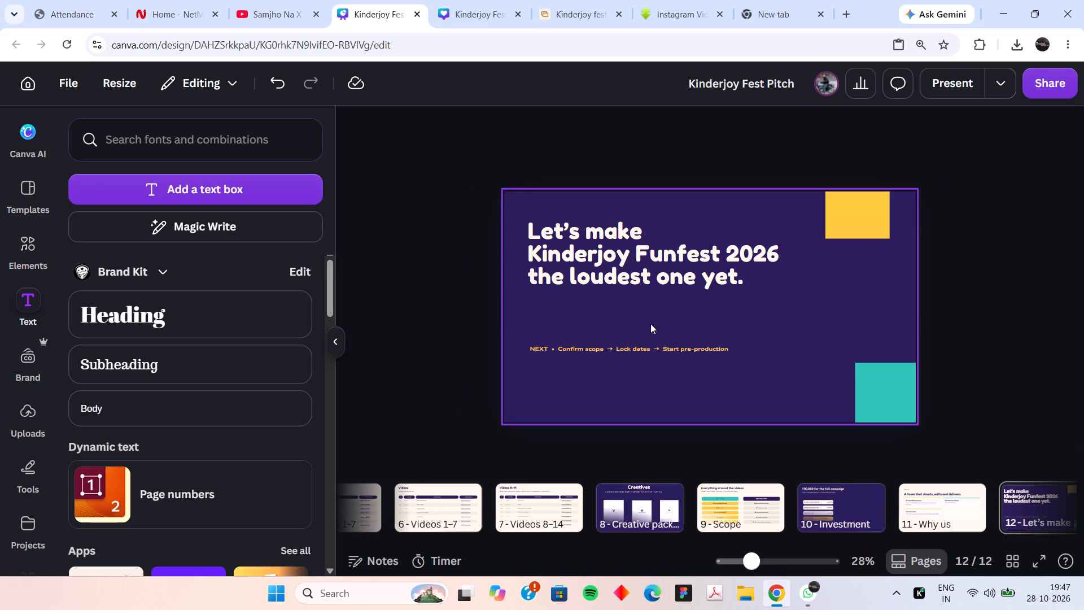
Go back to the cover and introduction pages and present the deck full screen from page 2.
left_click_drag(978, 540, 842, 539)
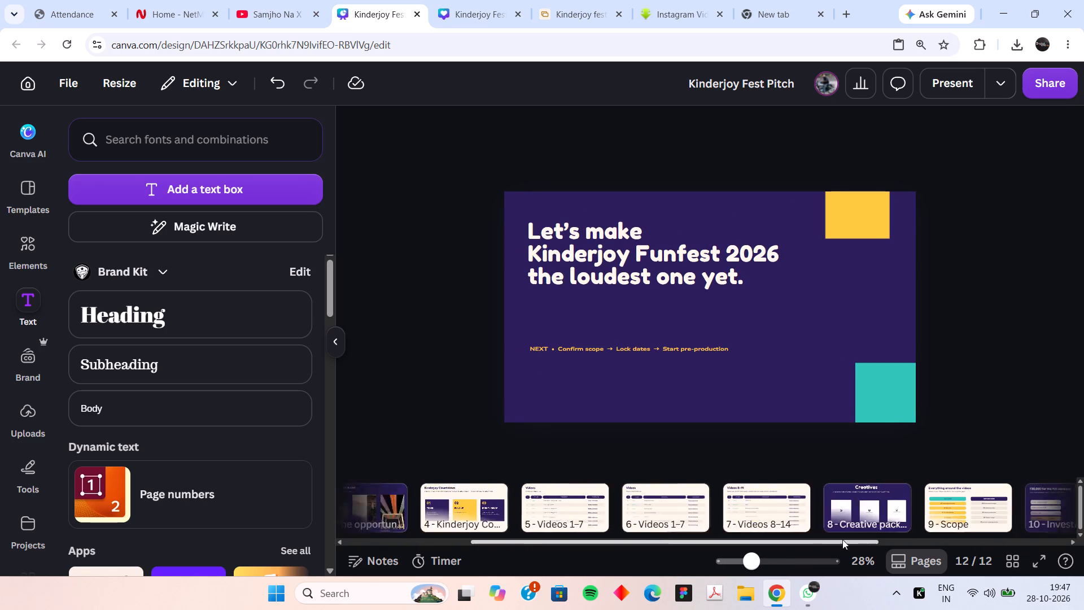
left_click_drag(842, 539, 618, 560)
left_click(404, 496)
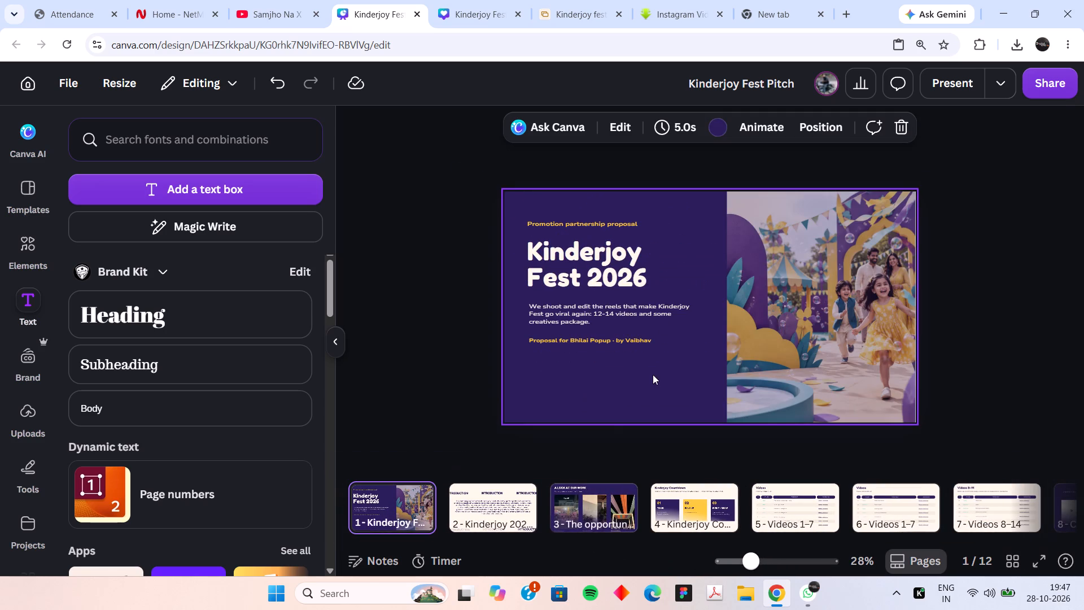
left_click(516, 495)
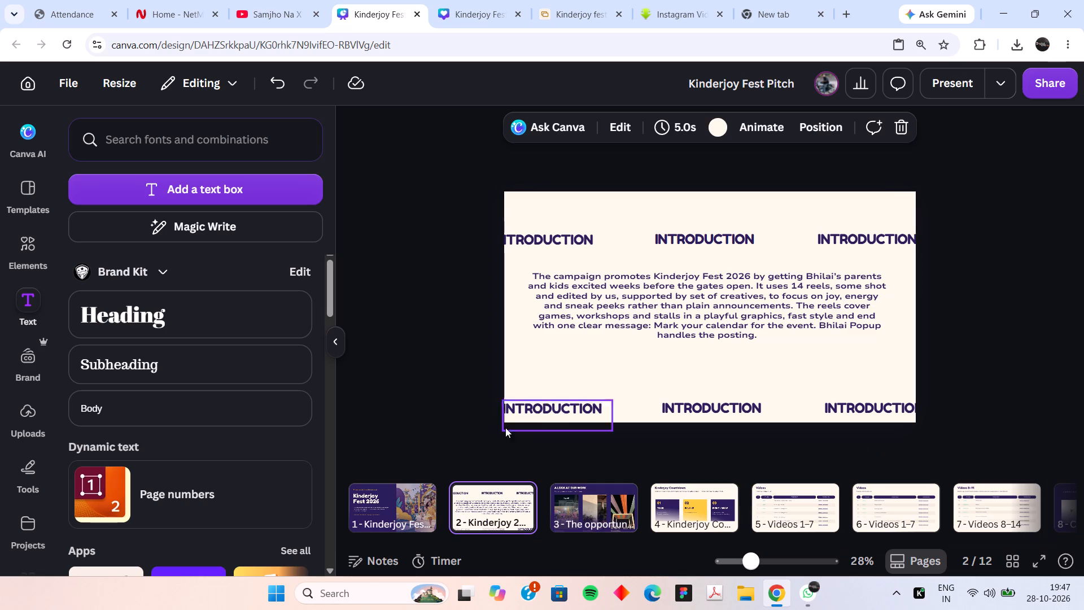
left_click(445, 491)
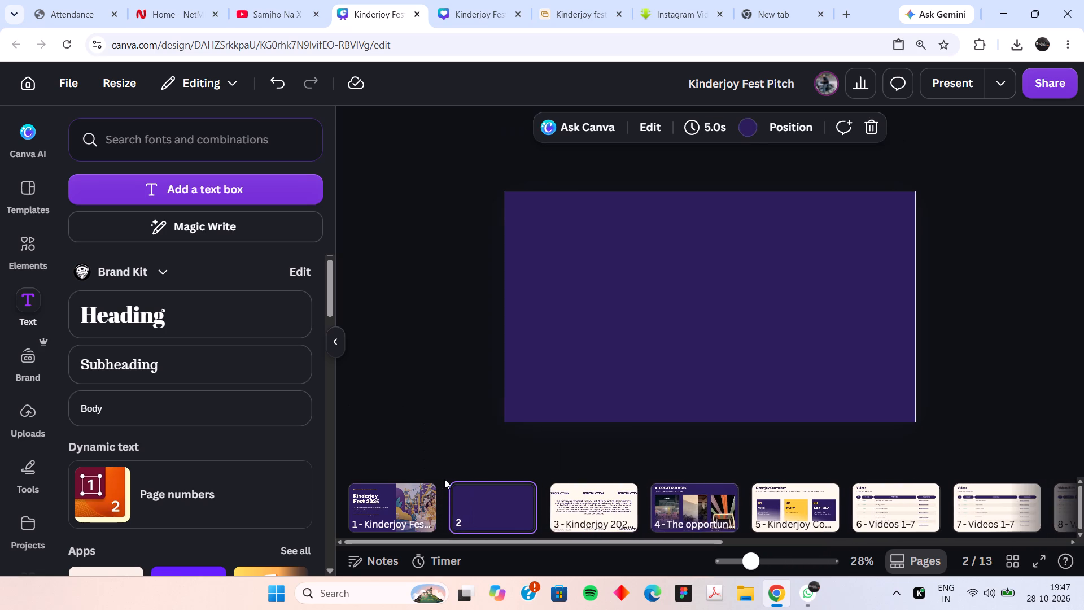
left_click(880, 125)
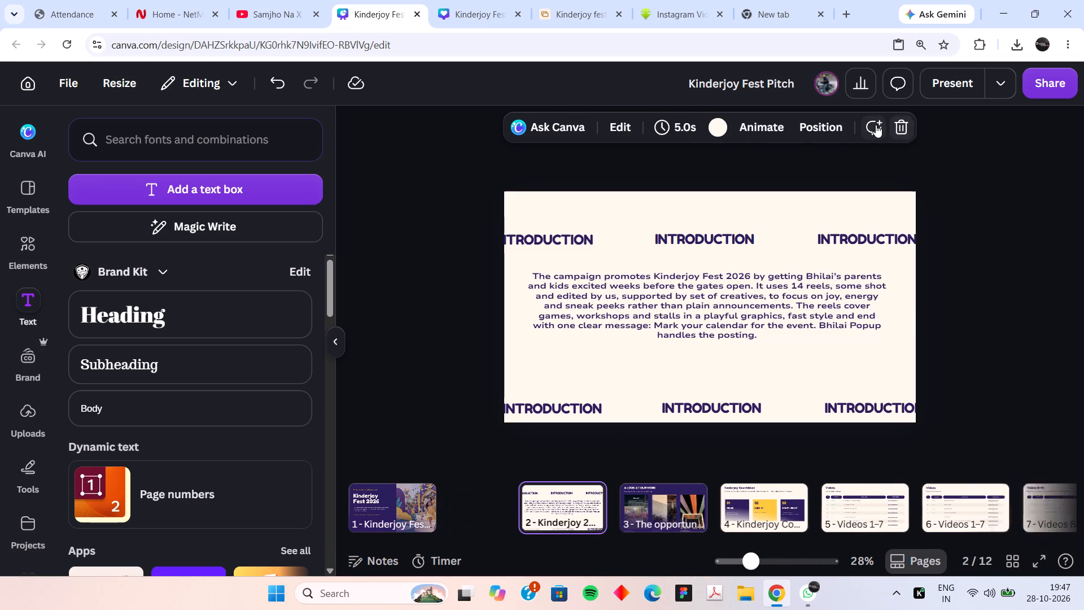
left_click(1031, 556)
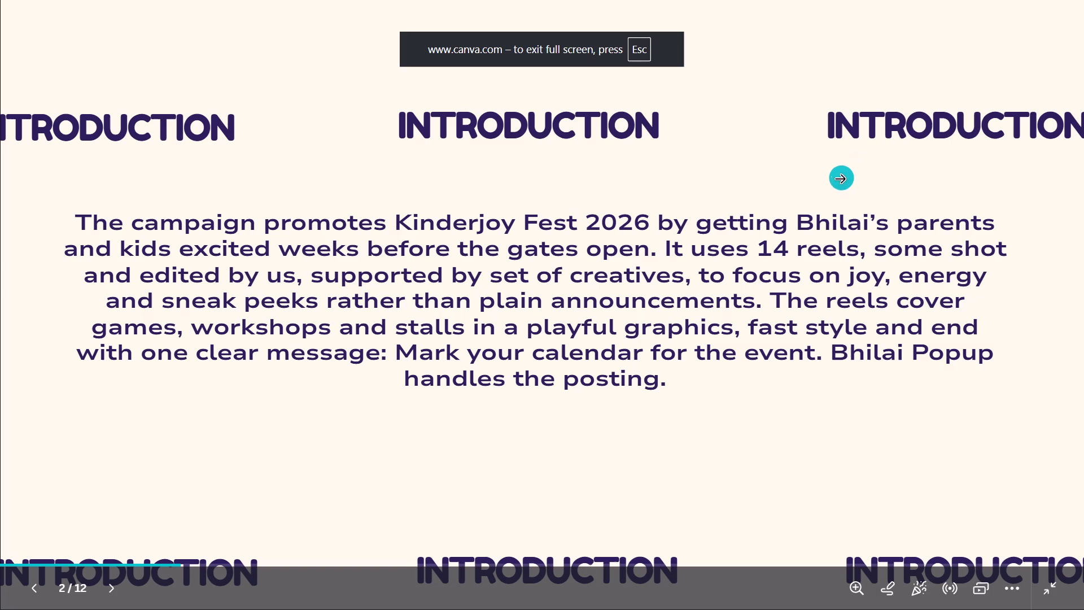
Preview the deck in full screen, try going back from the Introduction page, and return to the editor.
key("Left")
key("Left")
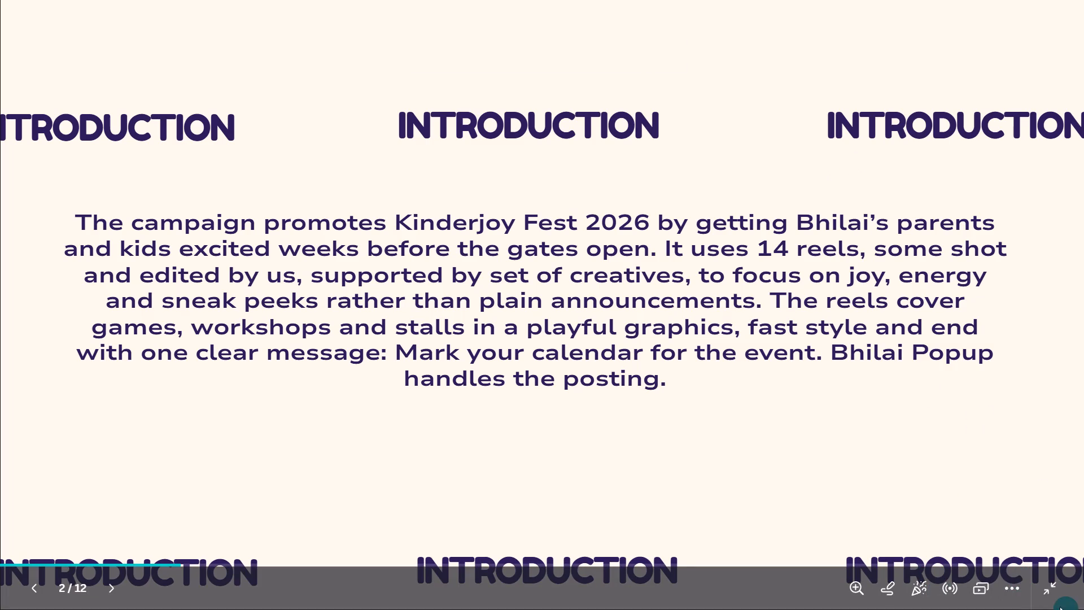
left_click(1052, 599)
left_click(976, 86)
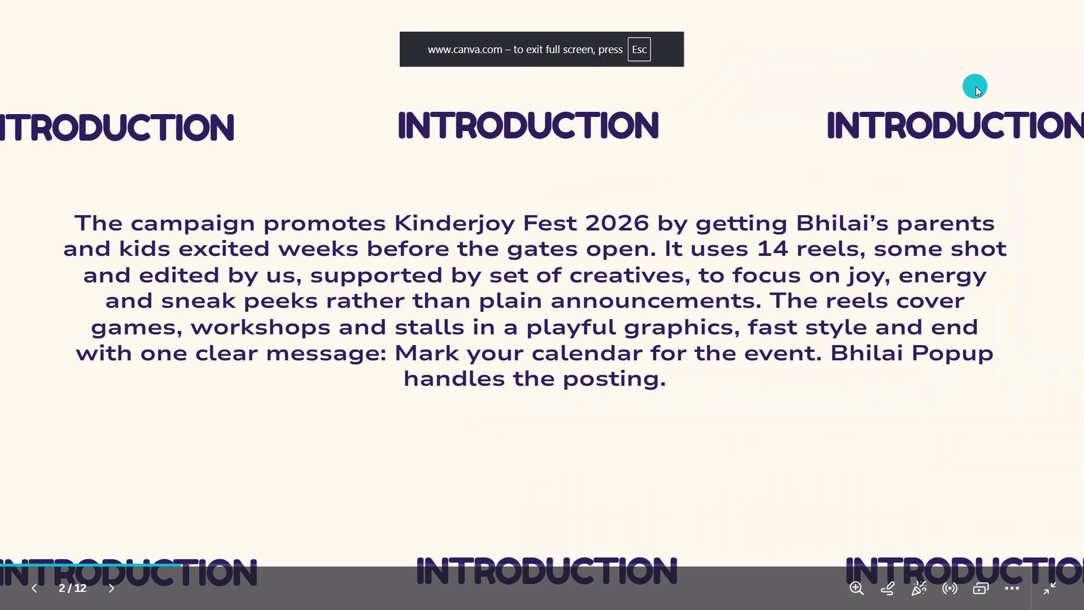
left_click(1060, 590)
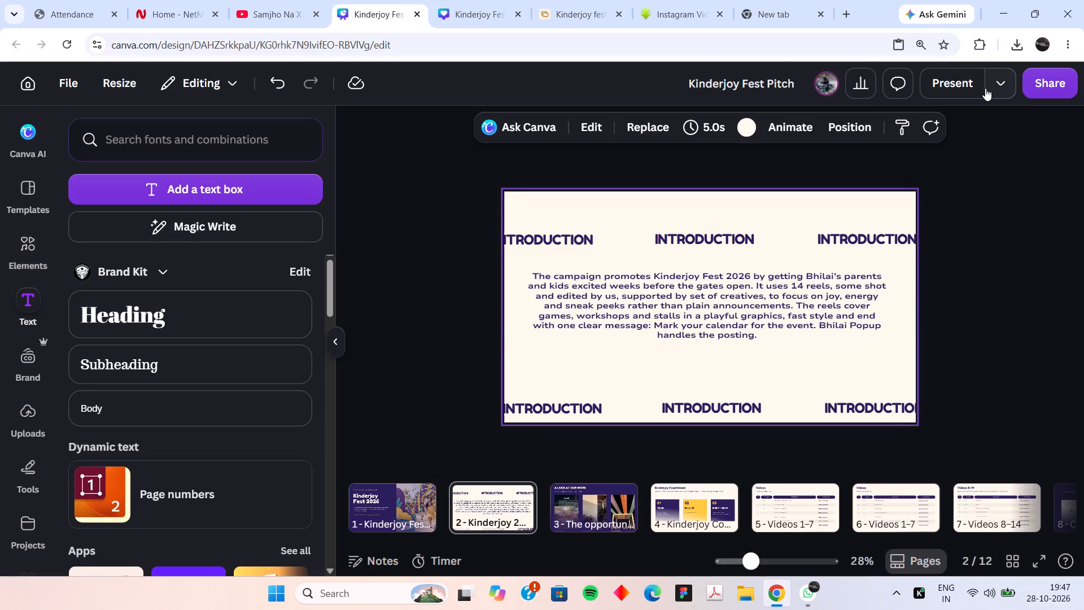
Play the deck with Autoplay, review the Introduction, A look at our work and Kinderjoy Countdown pages, and exit full screen.
left_click(985, 88)
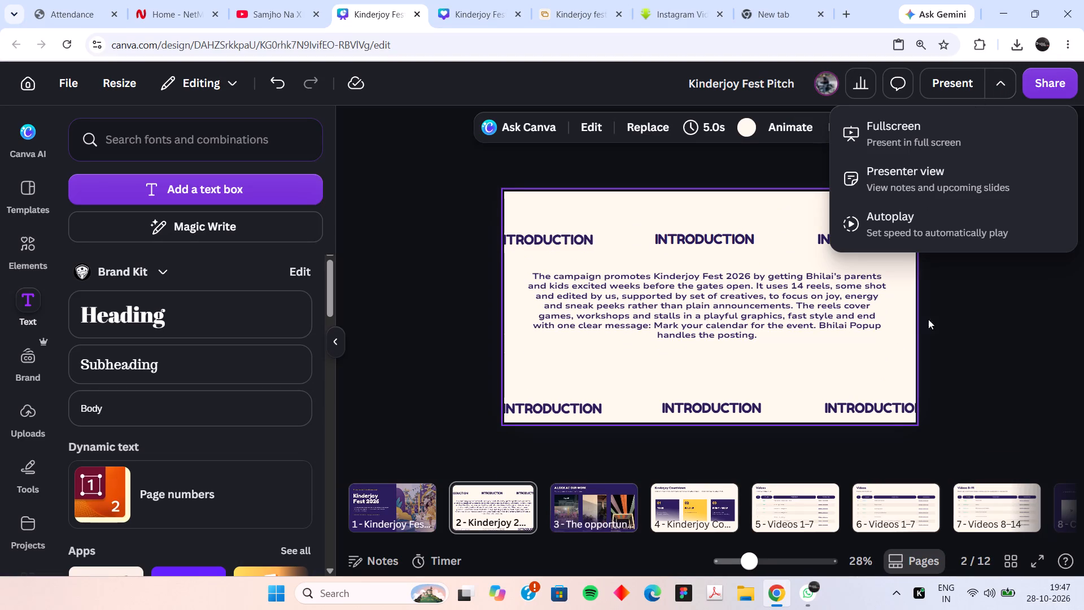
left_click(379, 505)
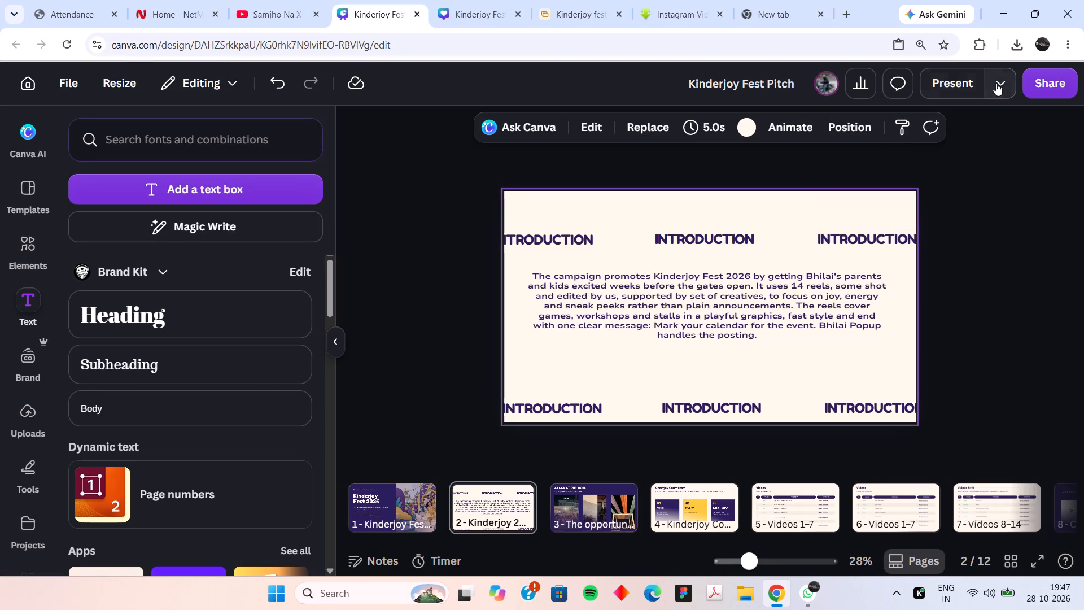
left_click(998, 83)
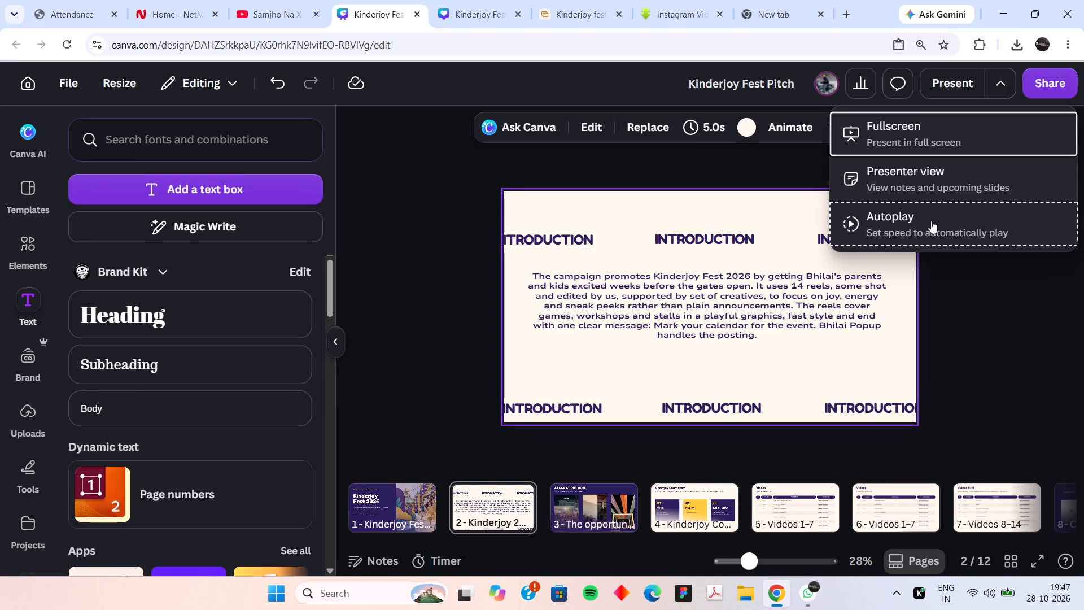
left_click(931, 221)
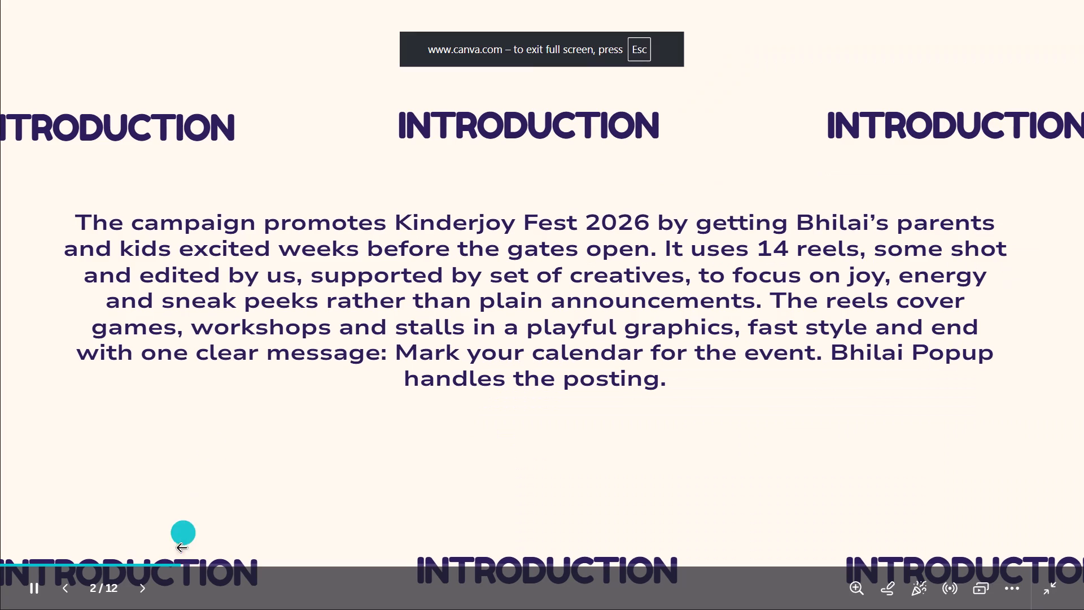
left_click(95, 593)
left_click(73, 590)
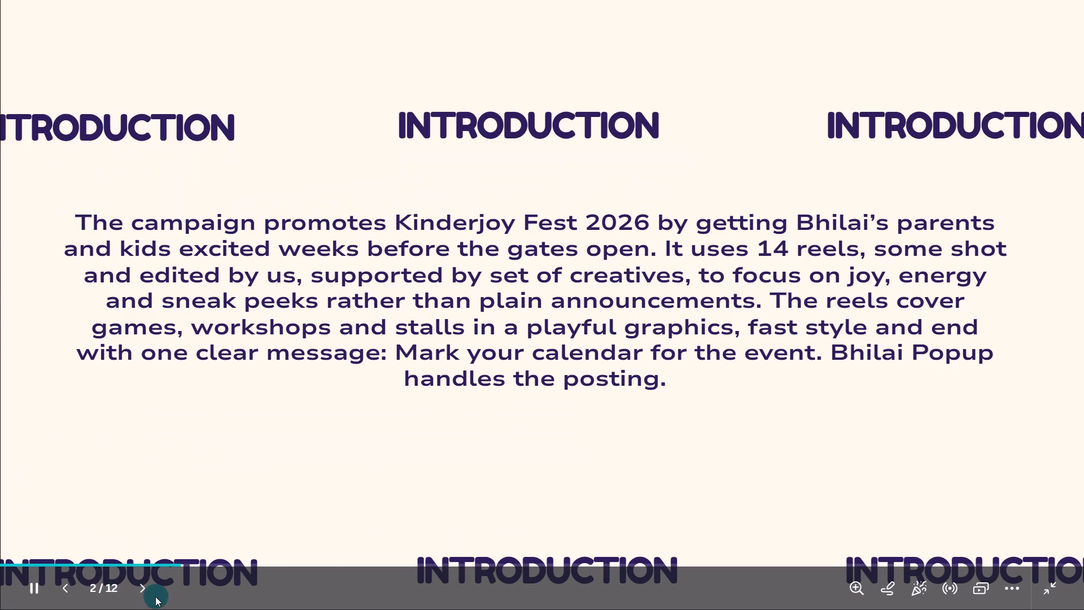
left_click(144, 591)
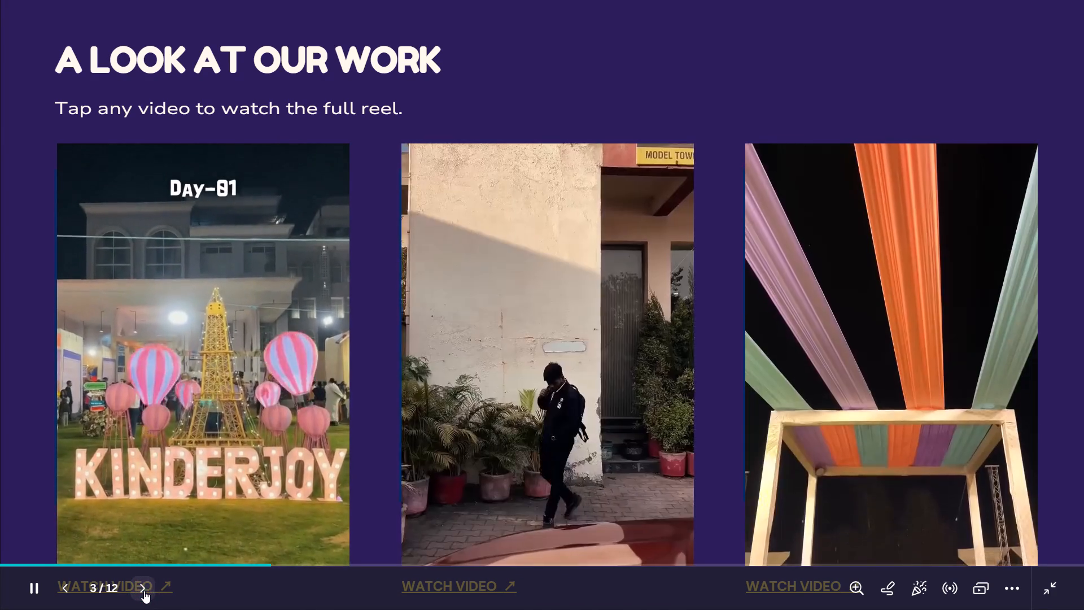
left_click(60, 585)
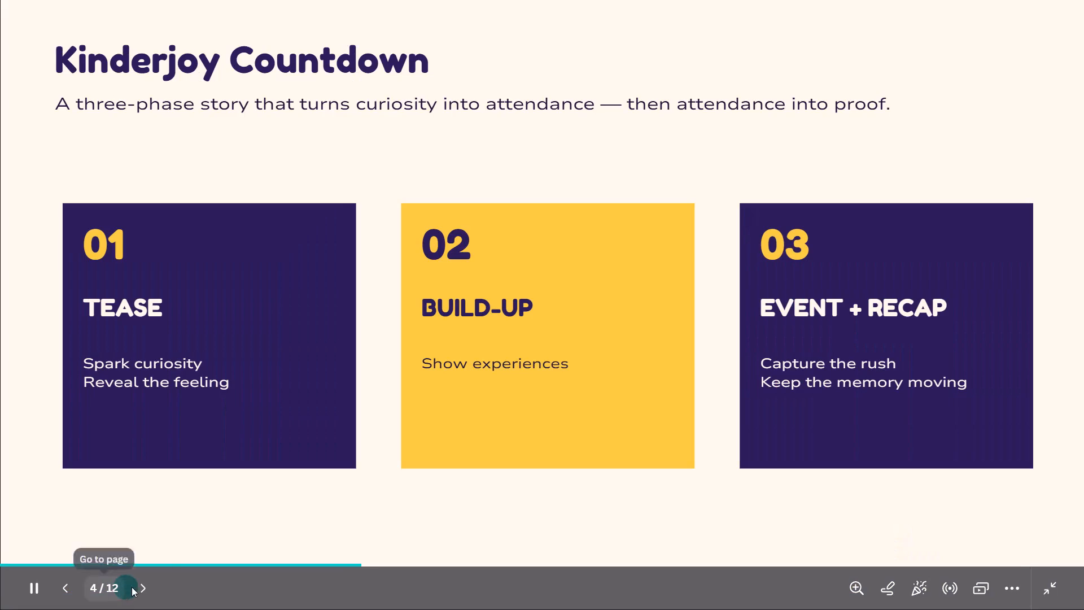
left_click(1054, 589)
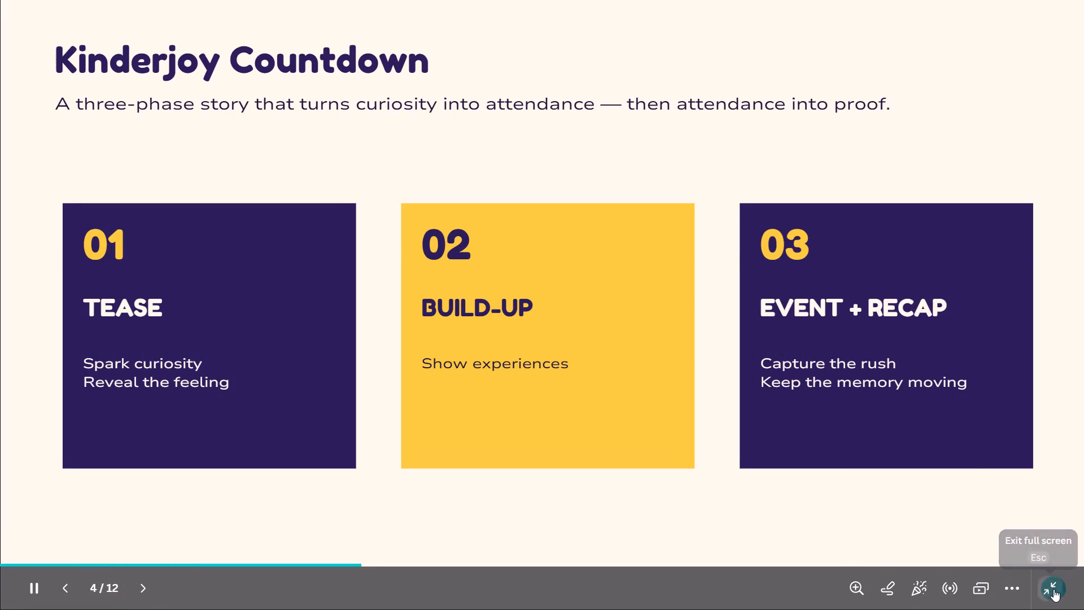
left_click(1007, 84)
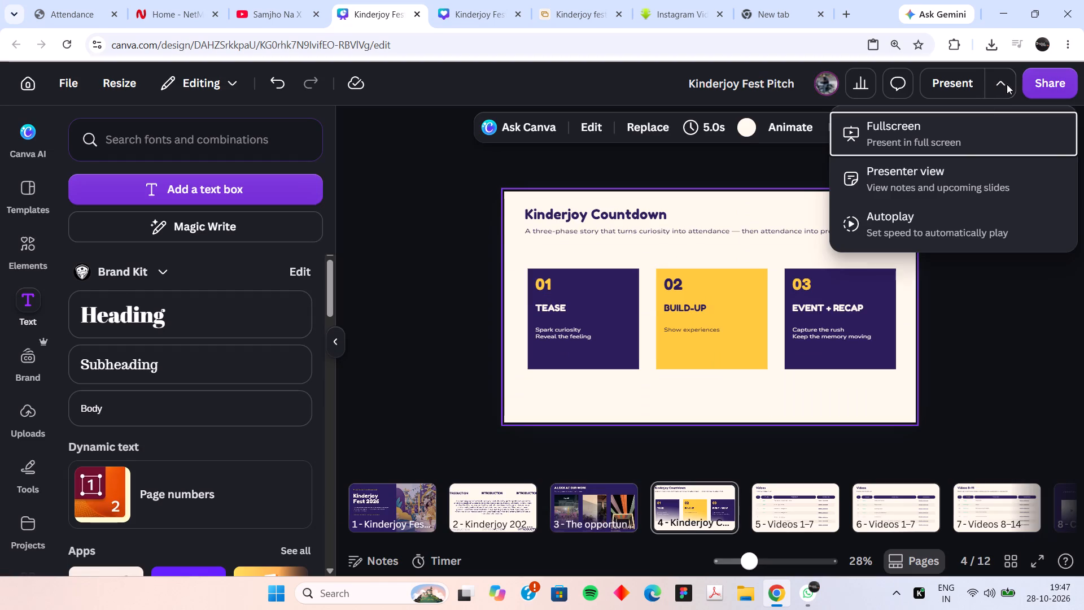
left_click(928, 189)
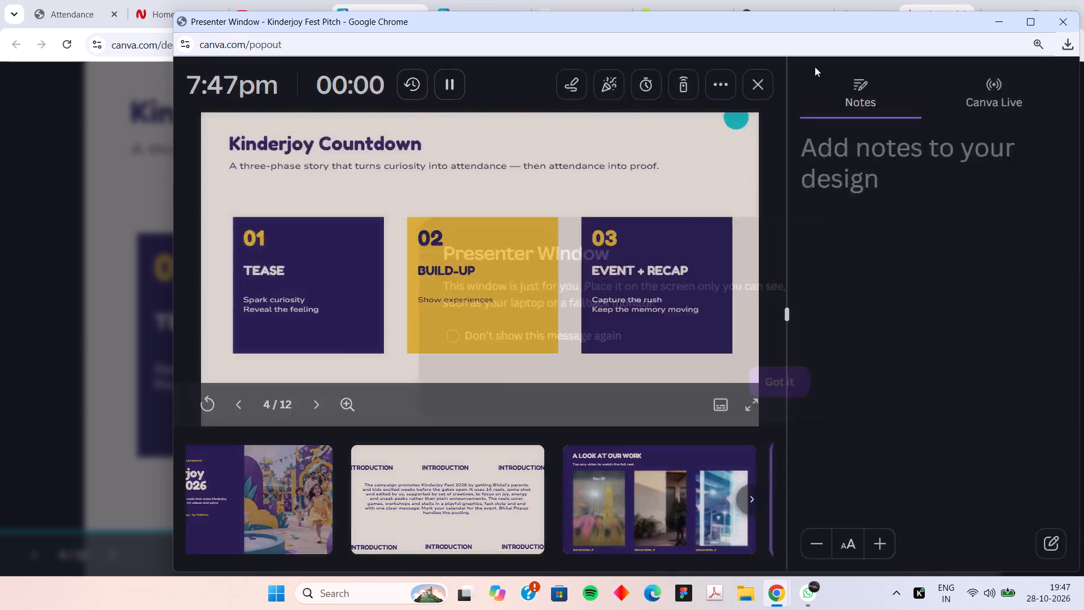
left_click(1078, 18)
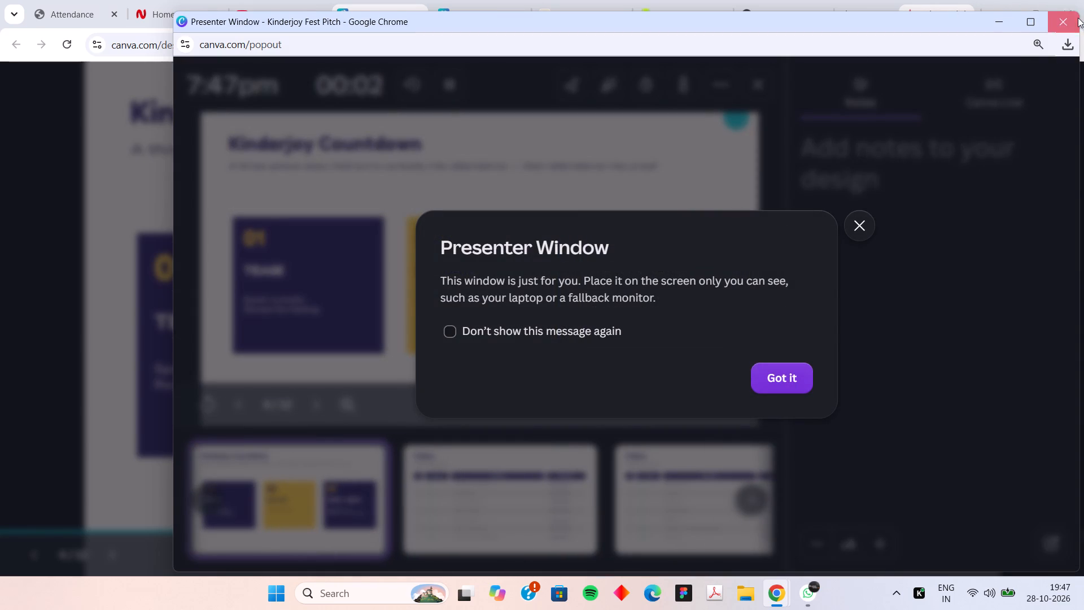
Present the deck in full screen and go back to the A look at our work page to review its videos.
left_click(986, 81)
left_click(910, 128)
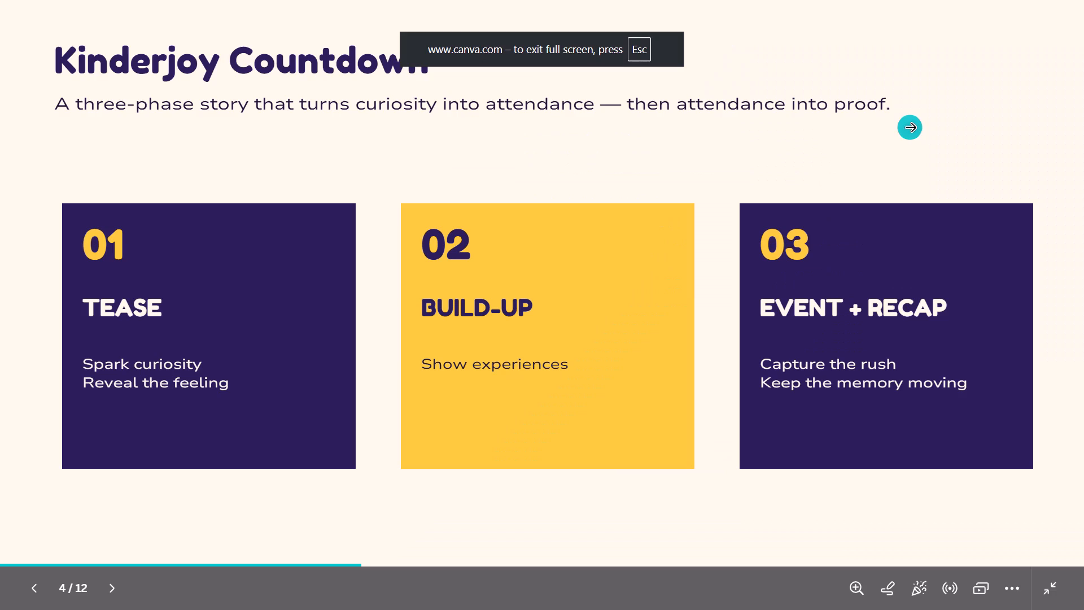
left_click(35, 592)
left_click(35, 592)
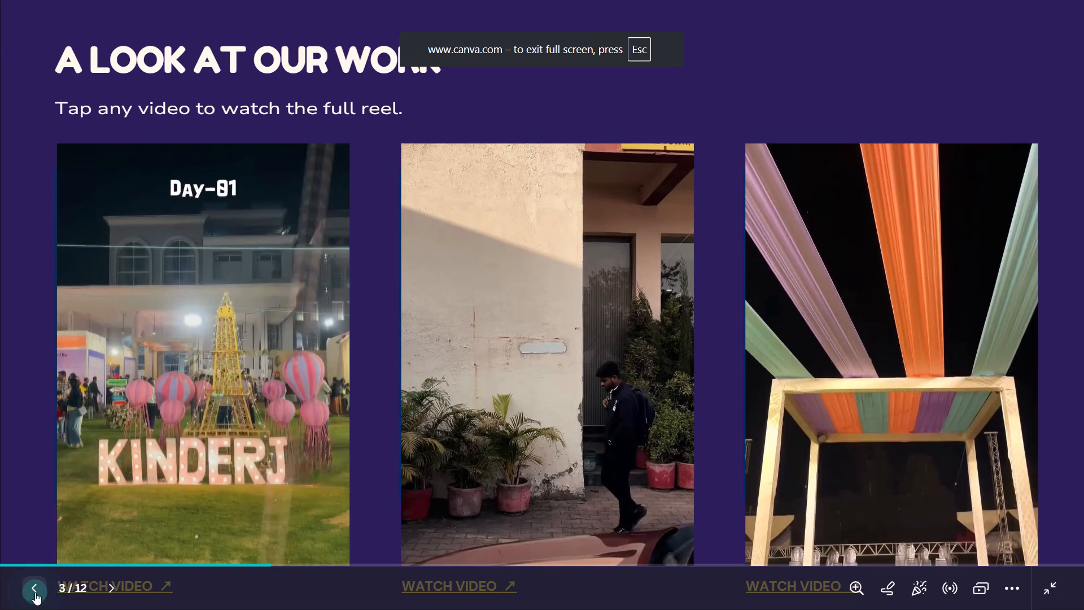
left_click(107, 589)
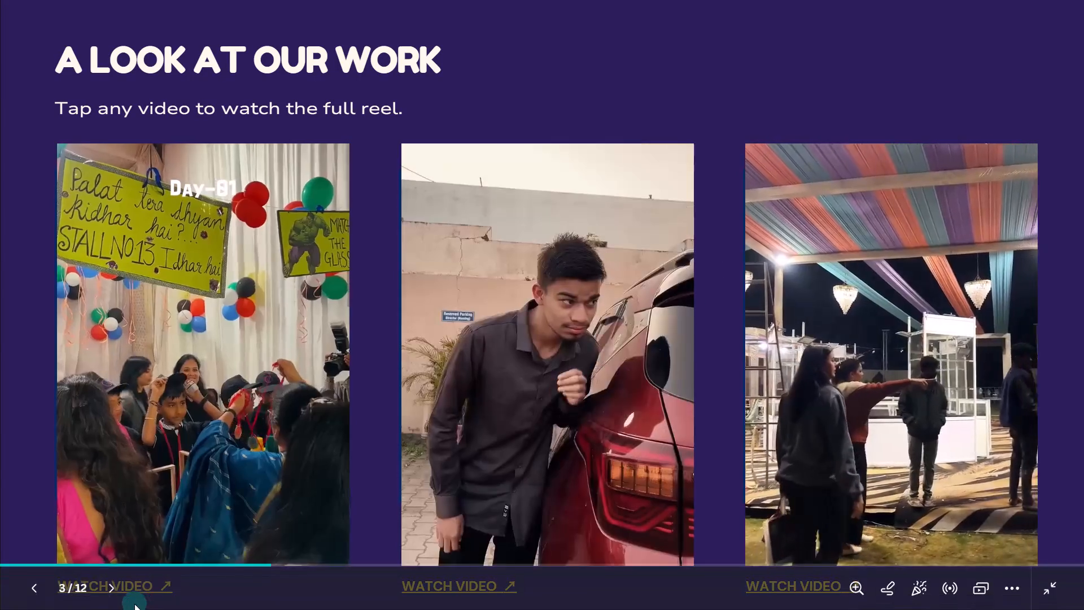
left_click(111, 590)
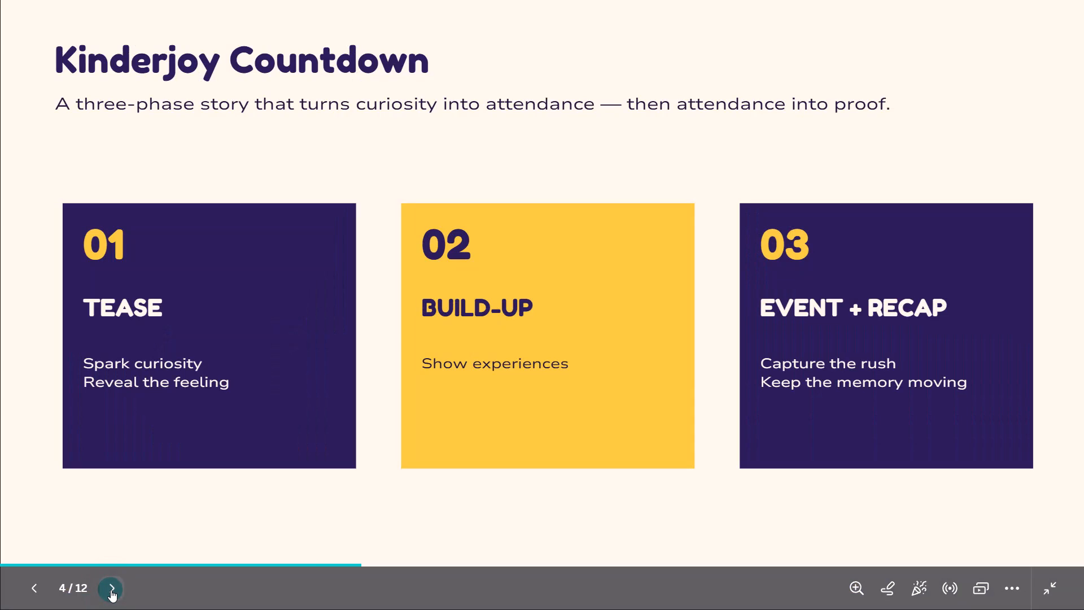
left_click(111, 590)
left_click(111, 590)
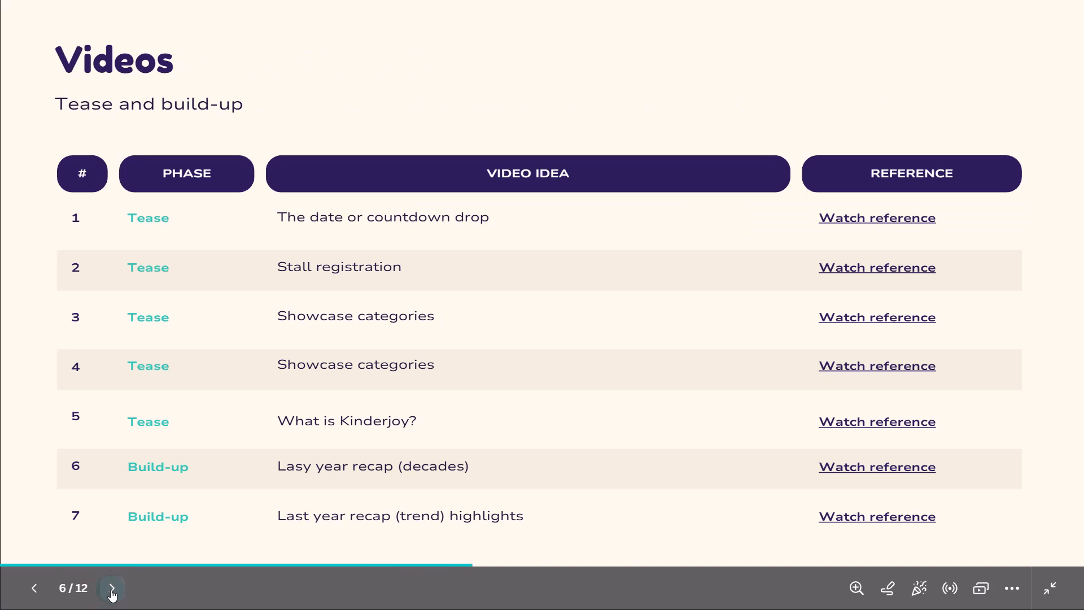
left_click(111, 590)
left_click(111, 590)
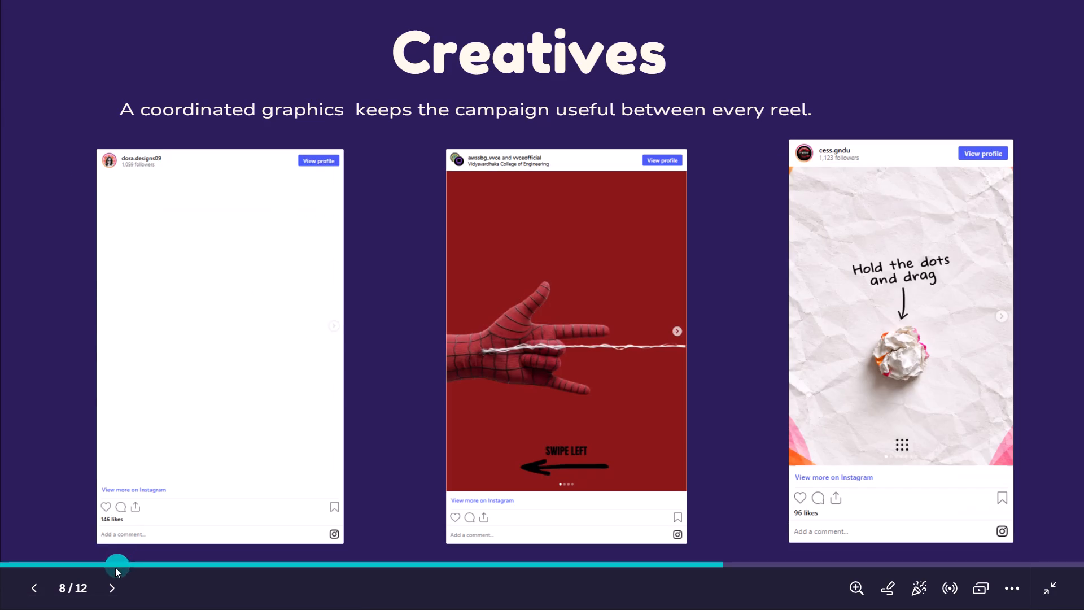
left_click(115, 594)
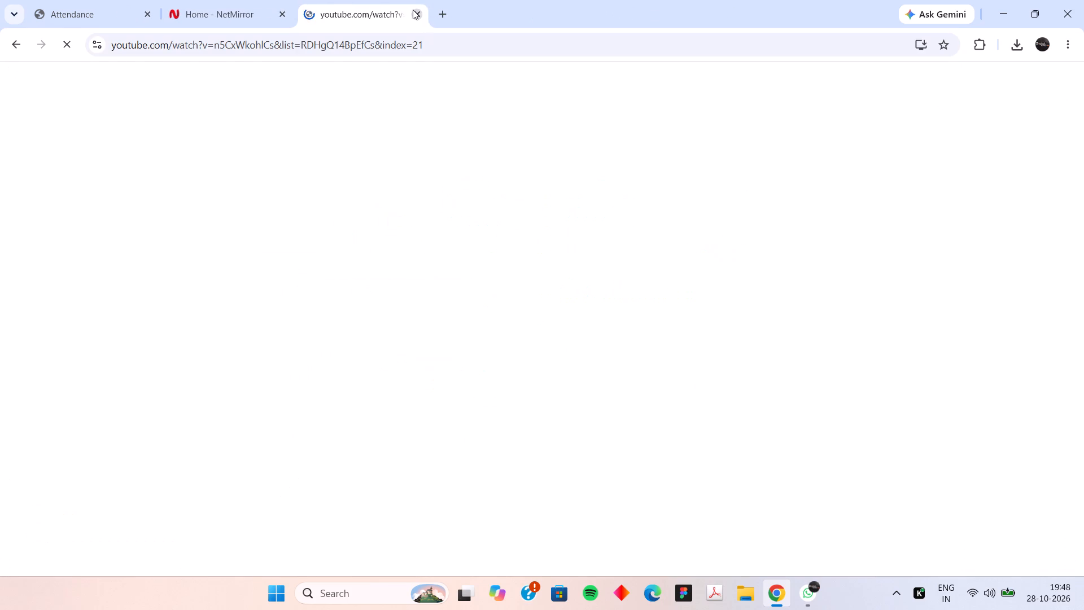
left_click(413, 10)
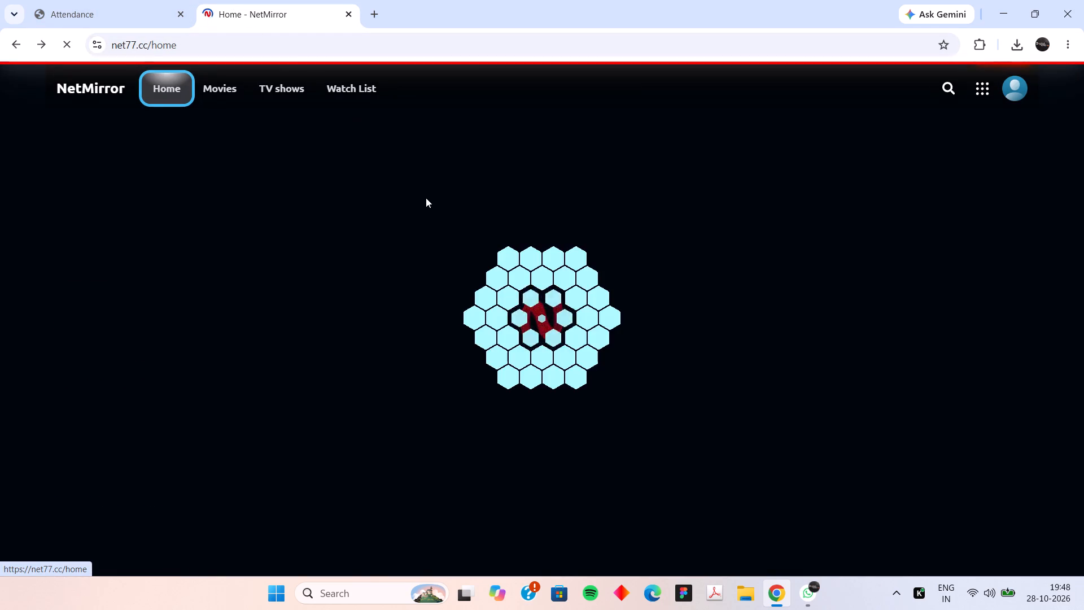
Switch to the Attendance page in the browser.
left_click(80, 0)
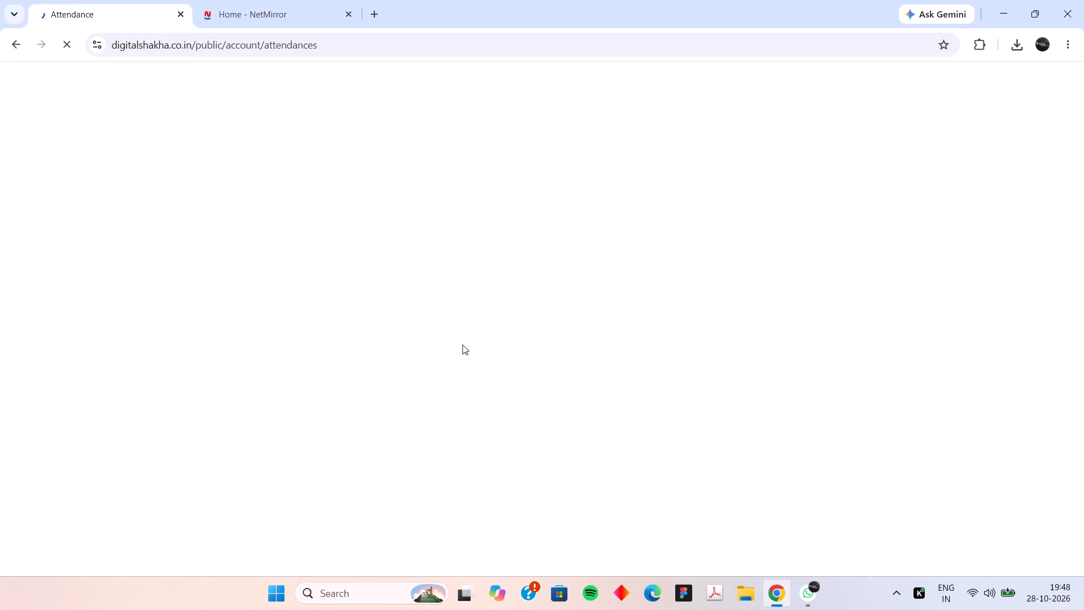